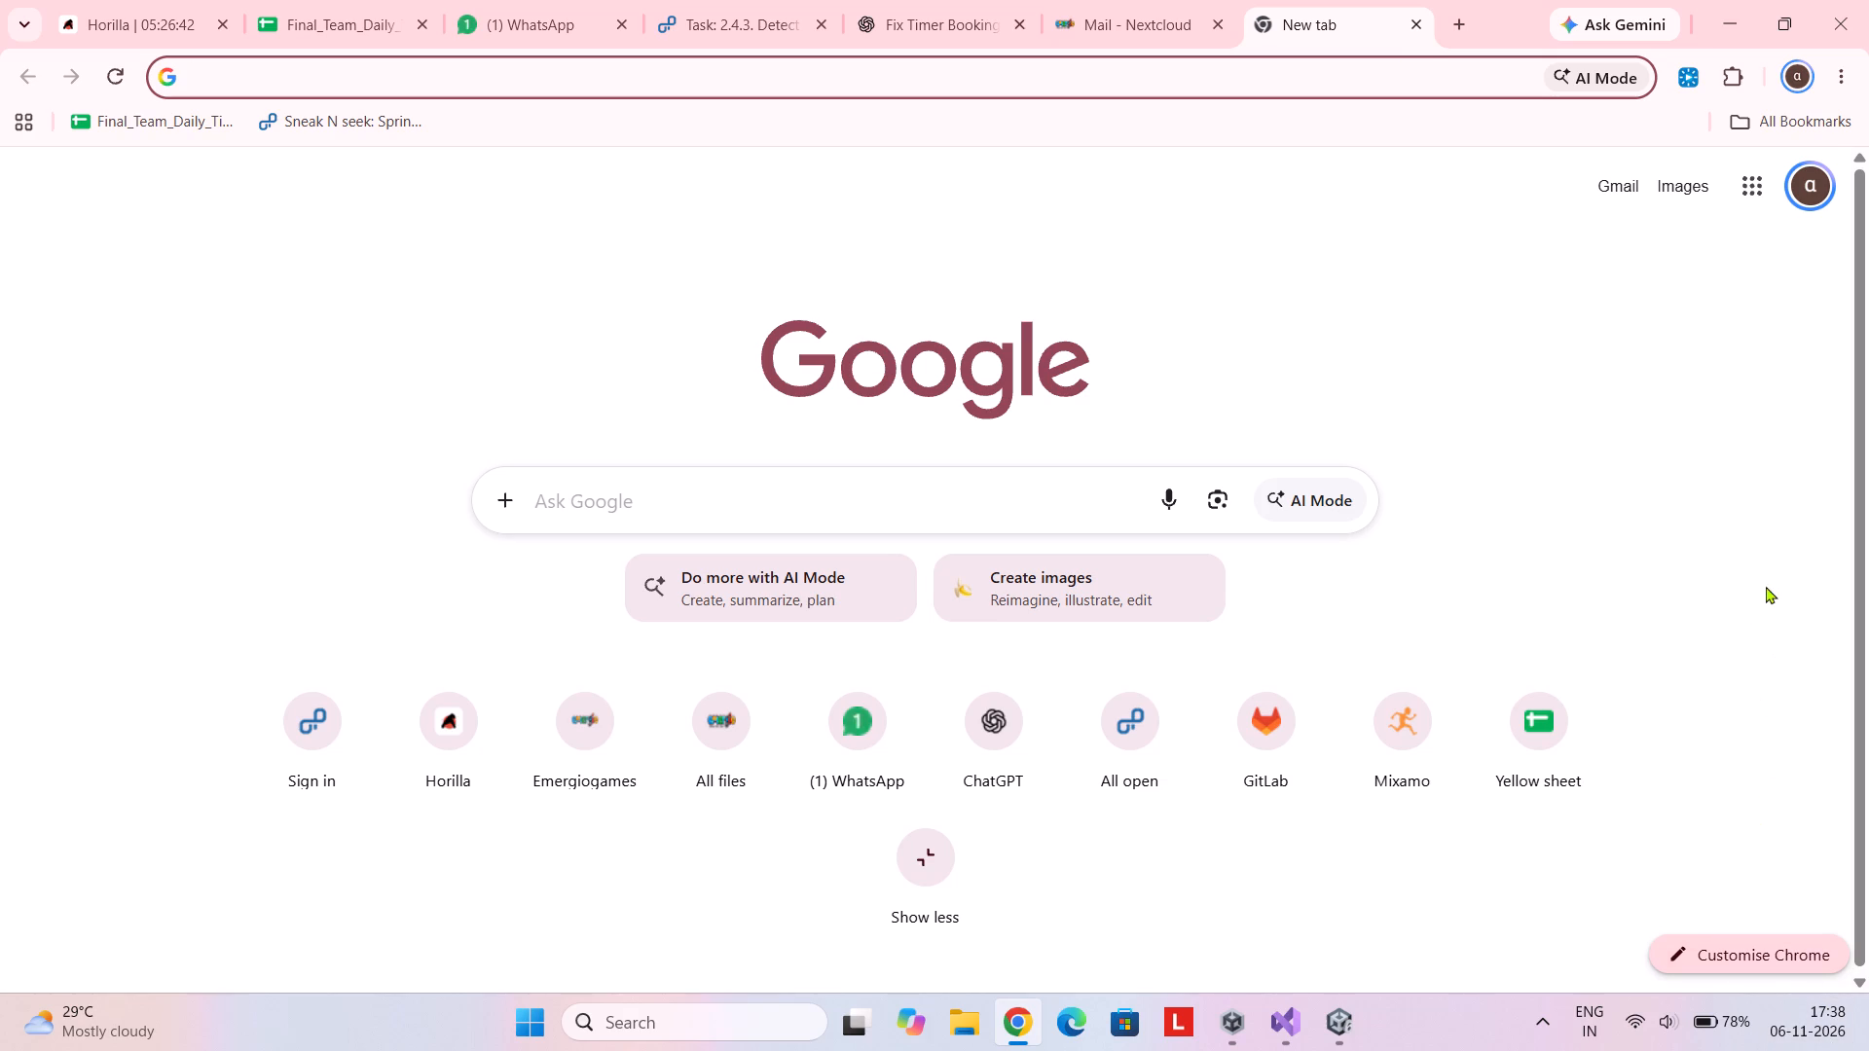
Switch to the poppins project in the Unity editor and open its Player settings from the Android build profile.
click(1725, 15)
double_click(92, 114)
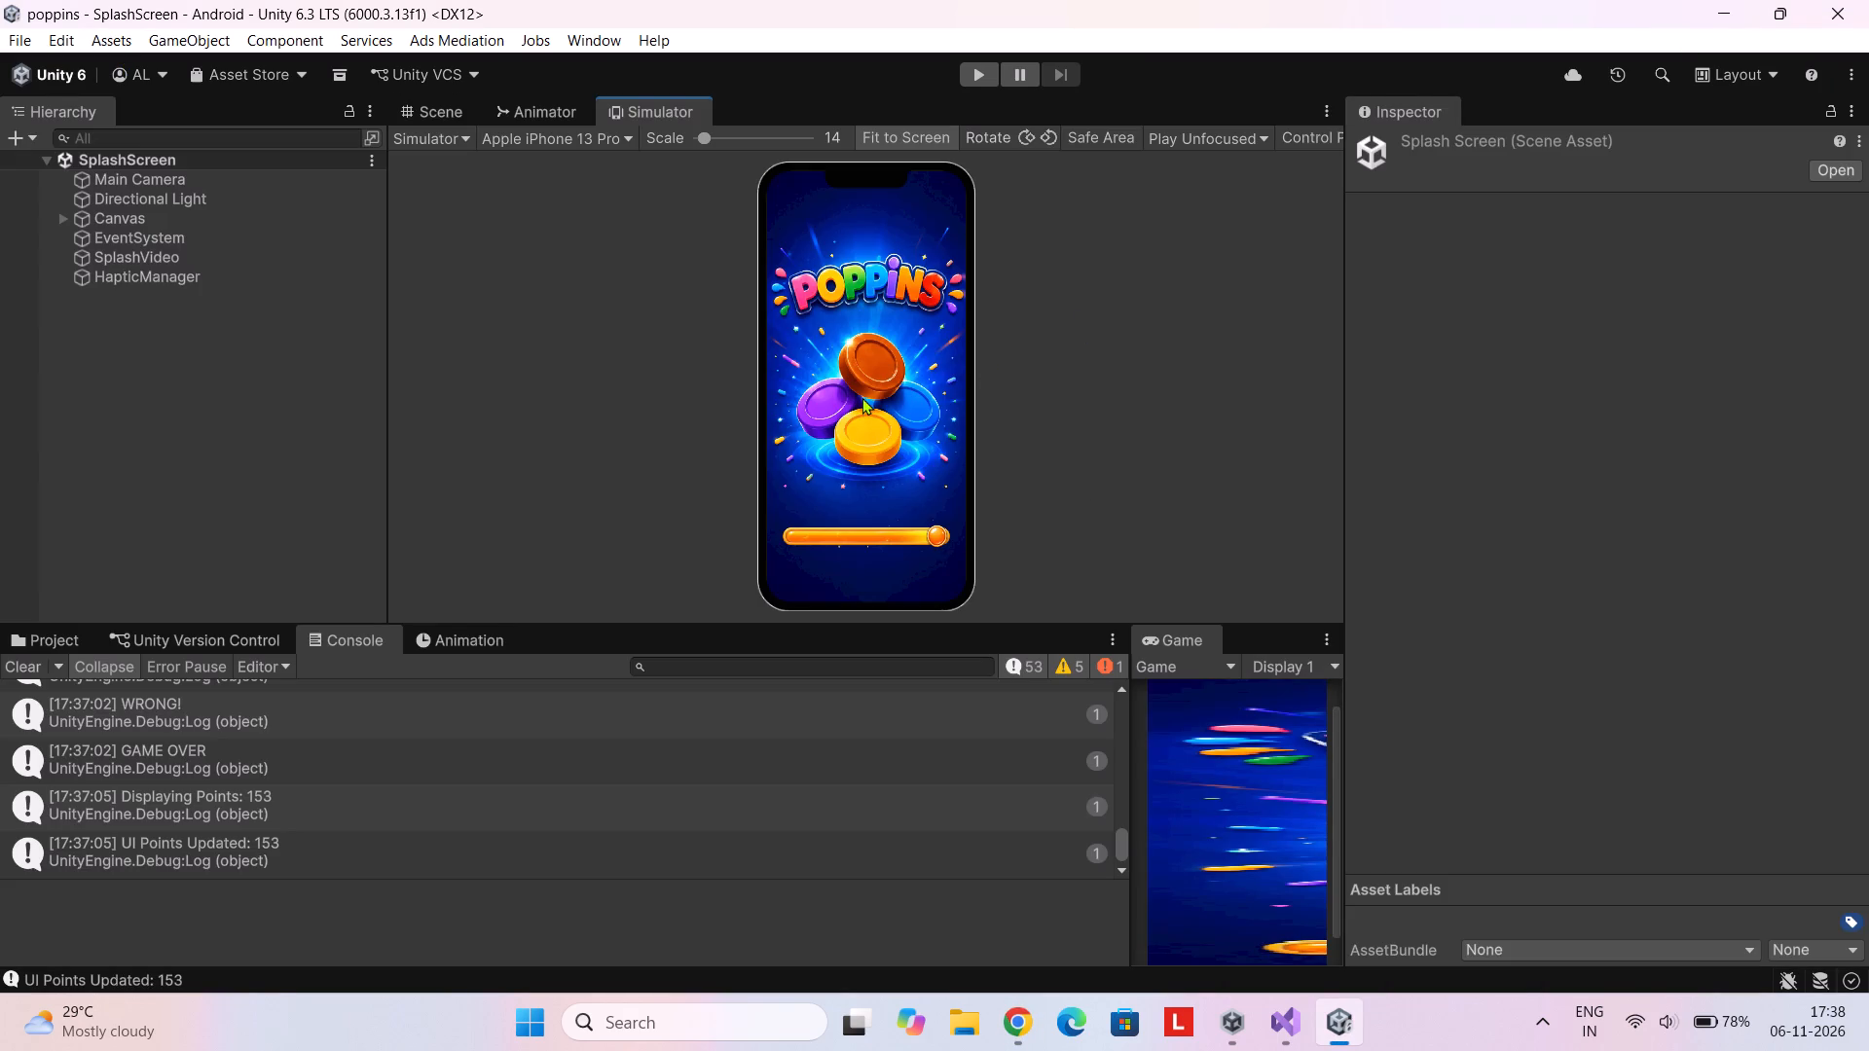
click(19, 45)
click(155, 327)
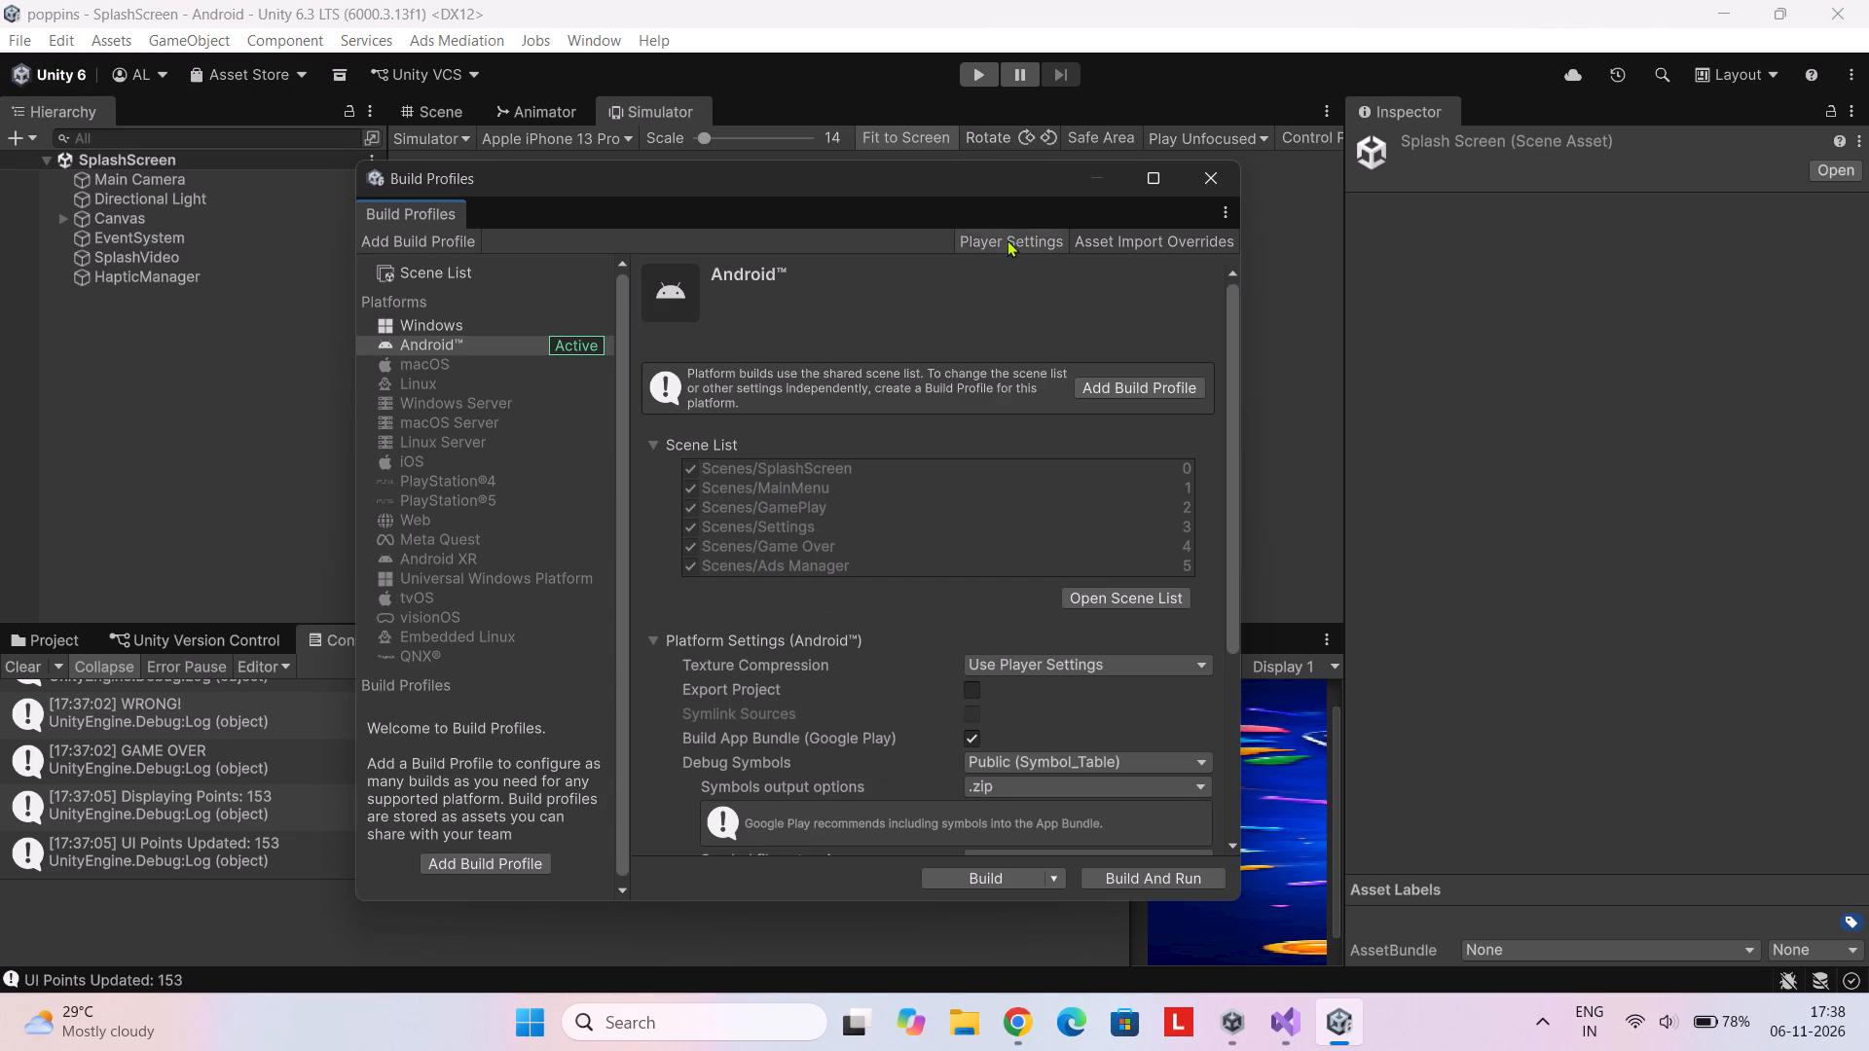
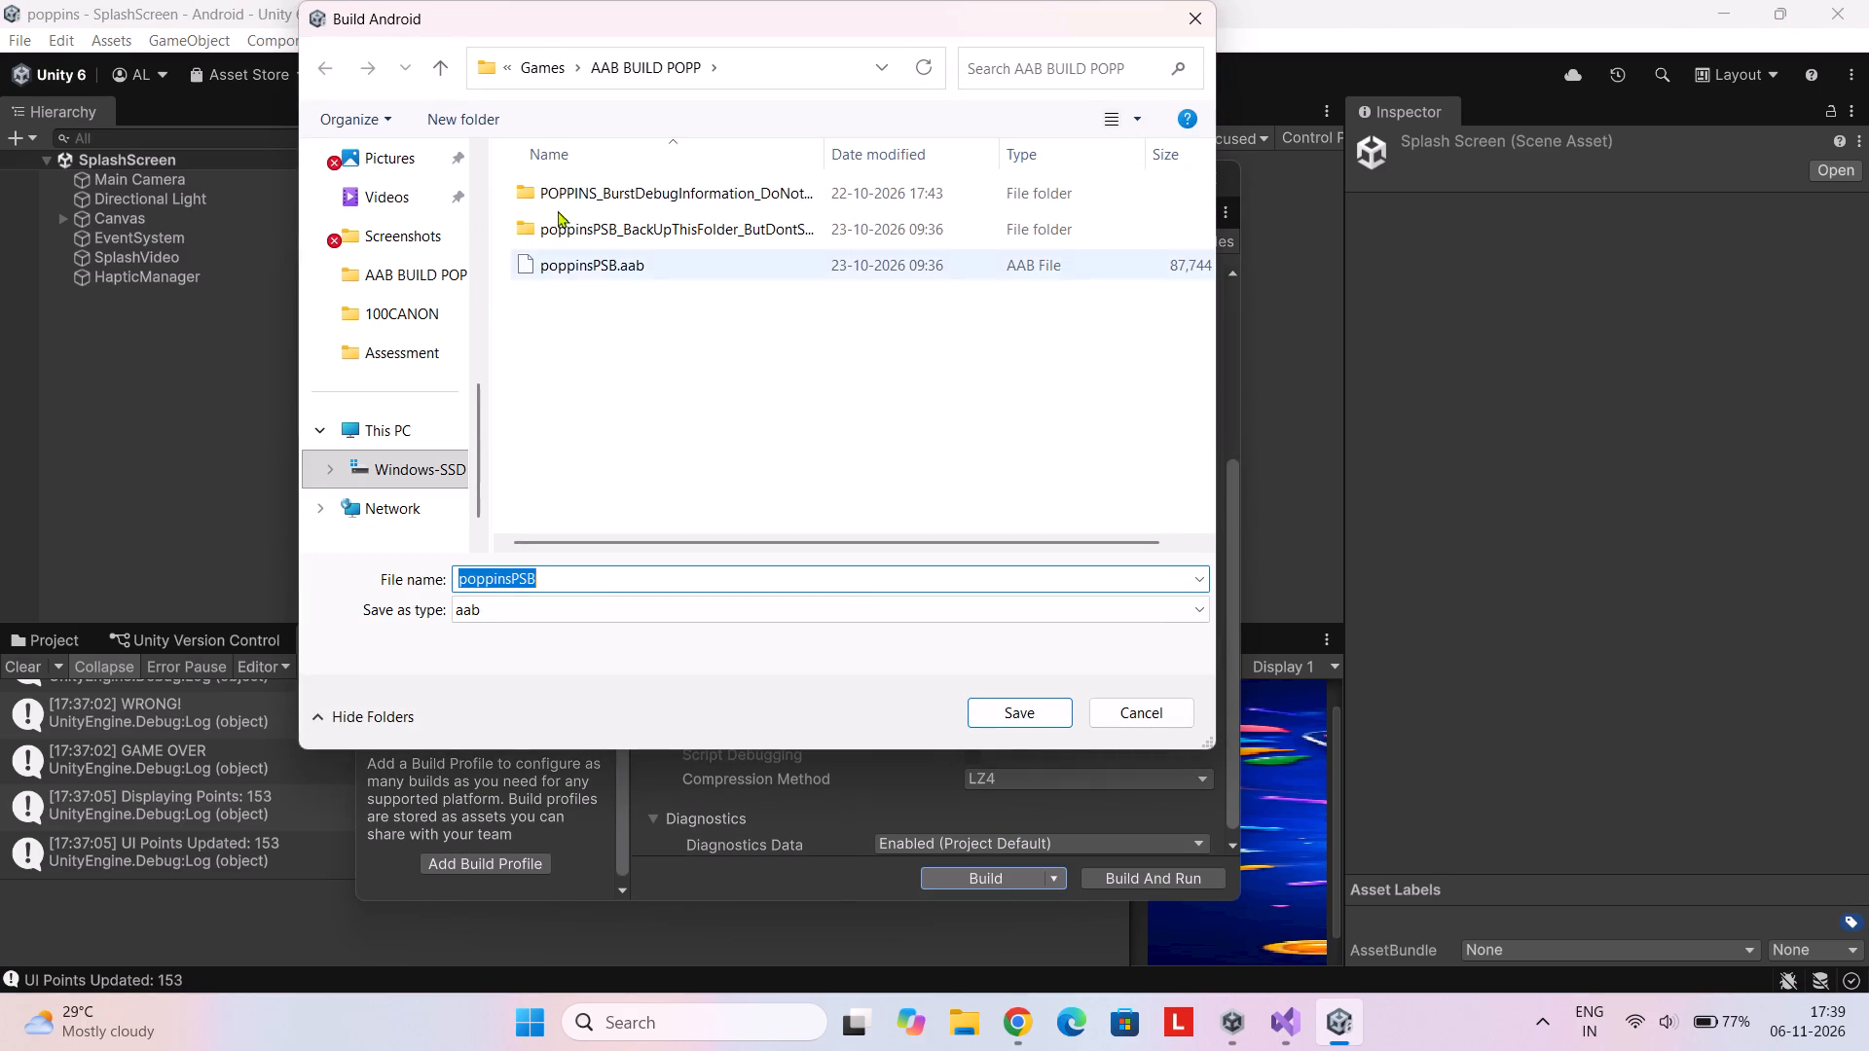
Start the Android build, saving it as poppinsPSB in aab format inside a new folder named build within AAB BUILD POPP.
click(472, 127)
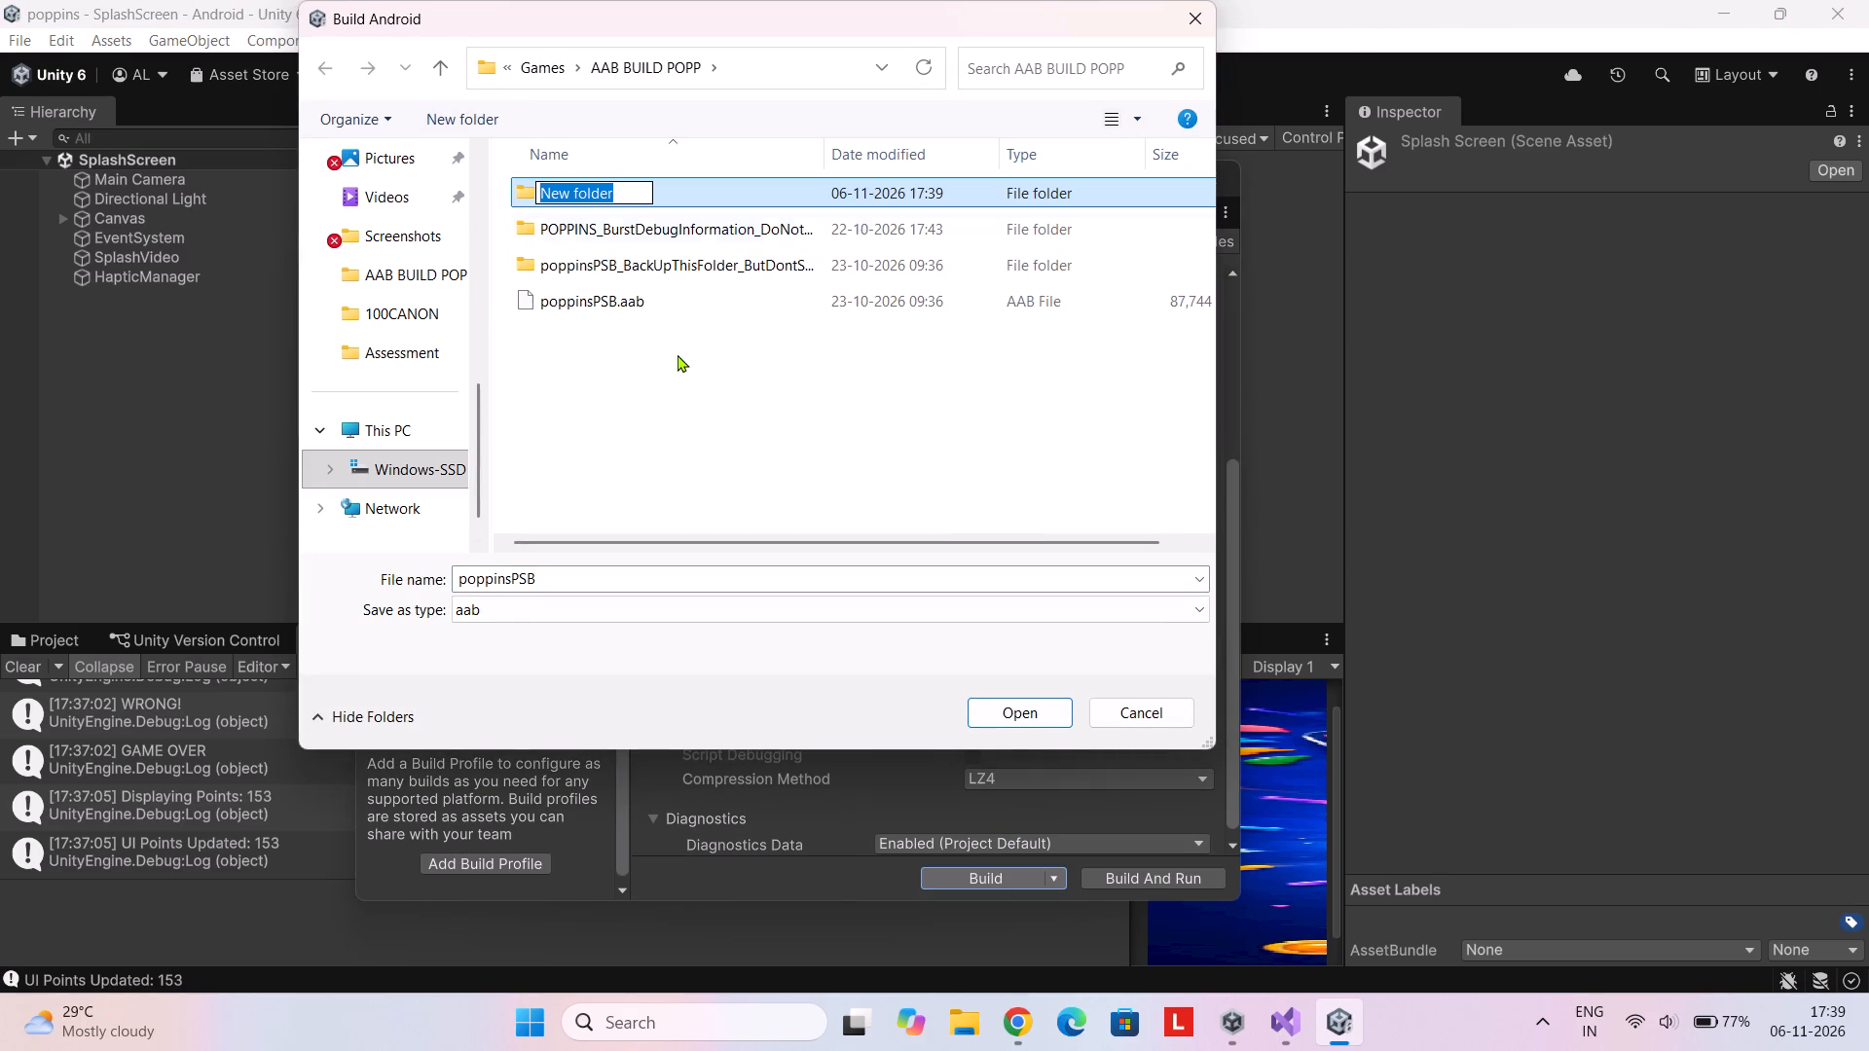
text(build)
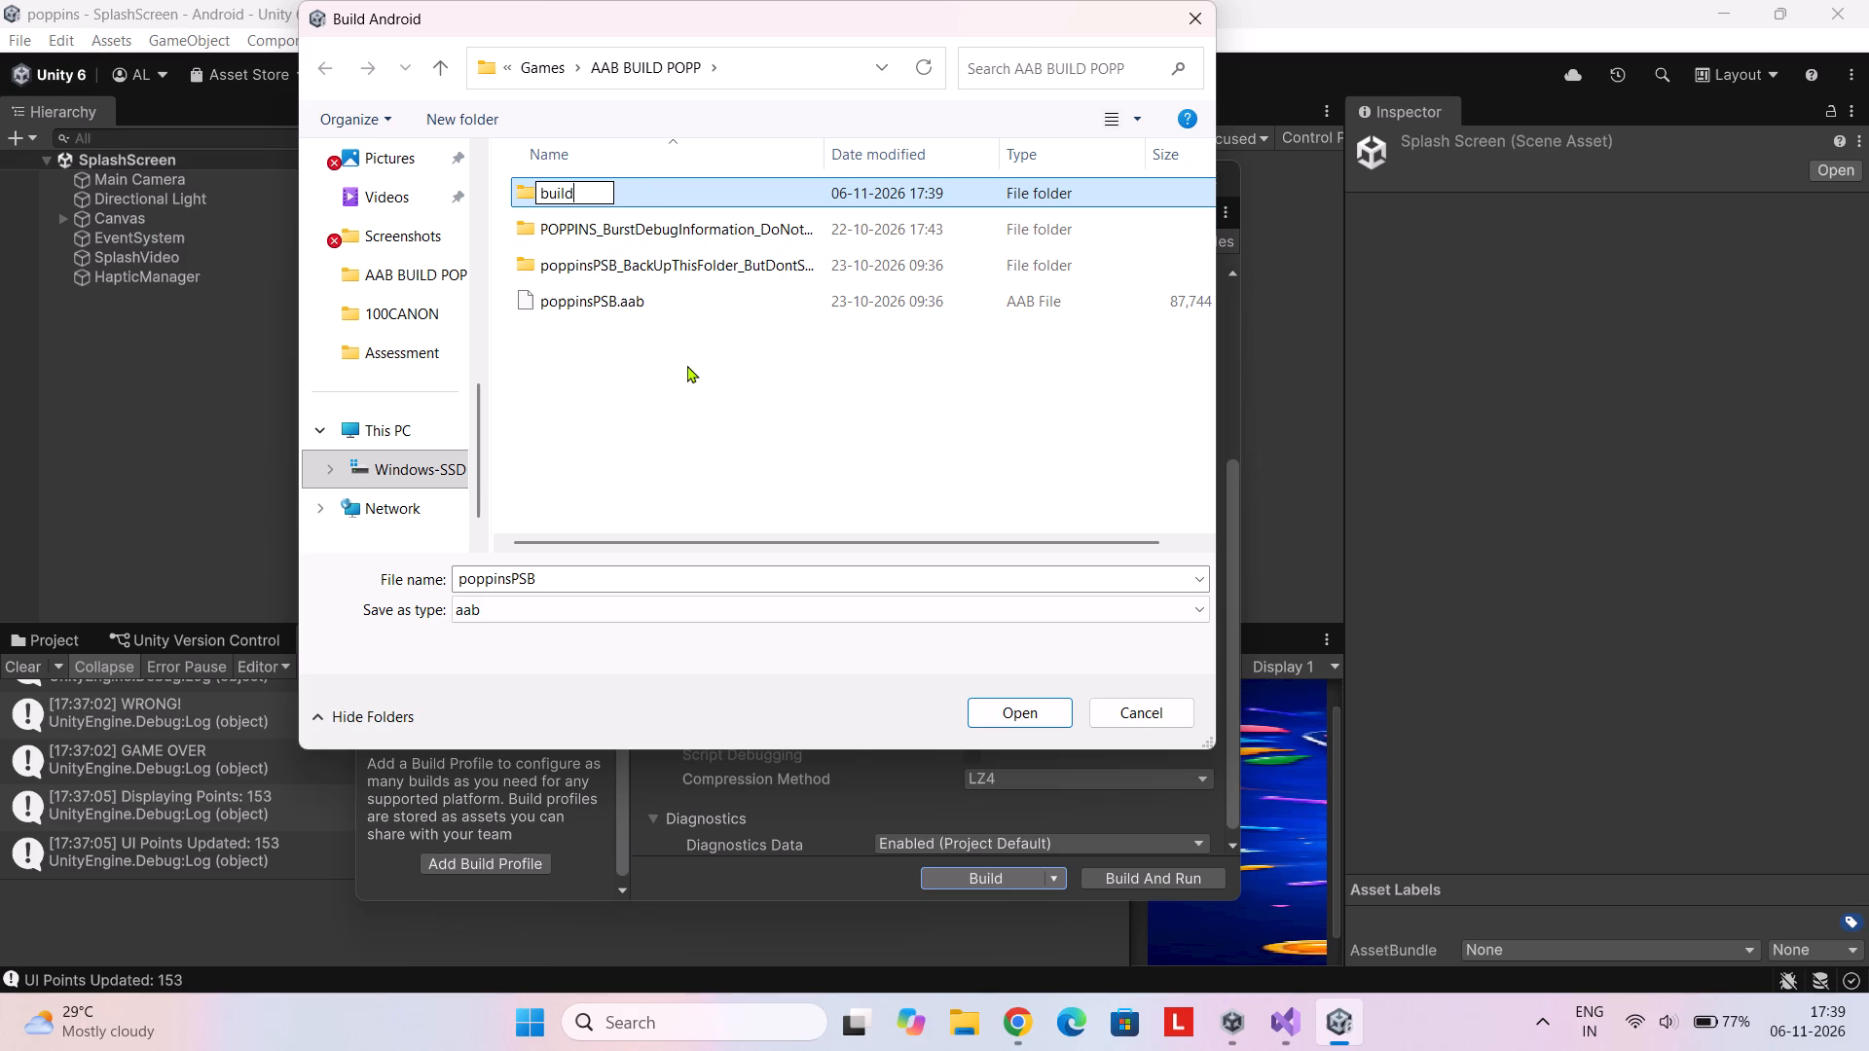
key(Return)
key(Return)
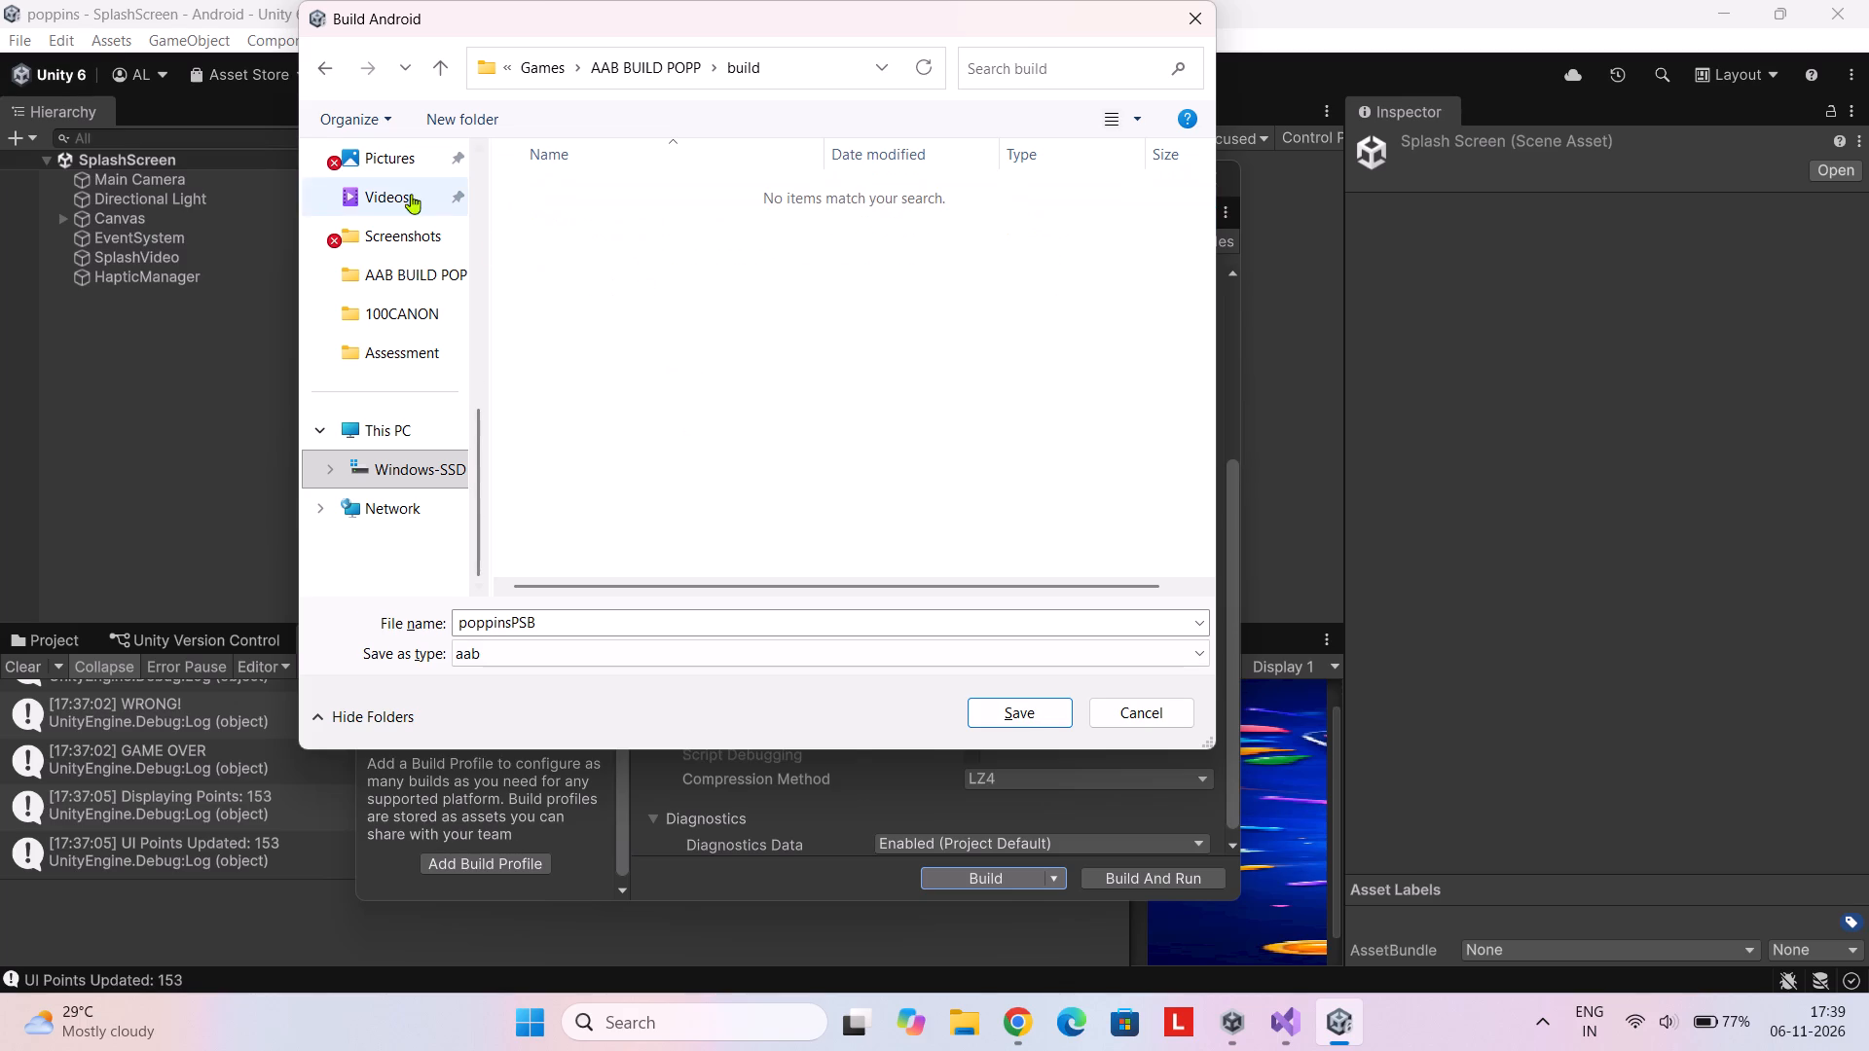
click(327, 76)
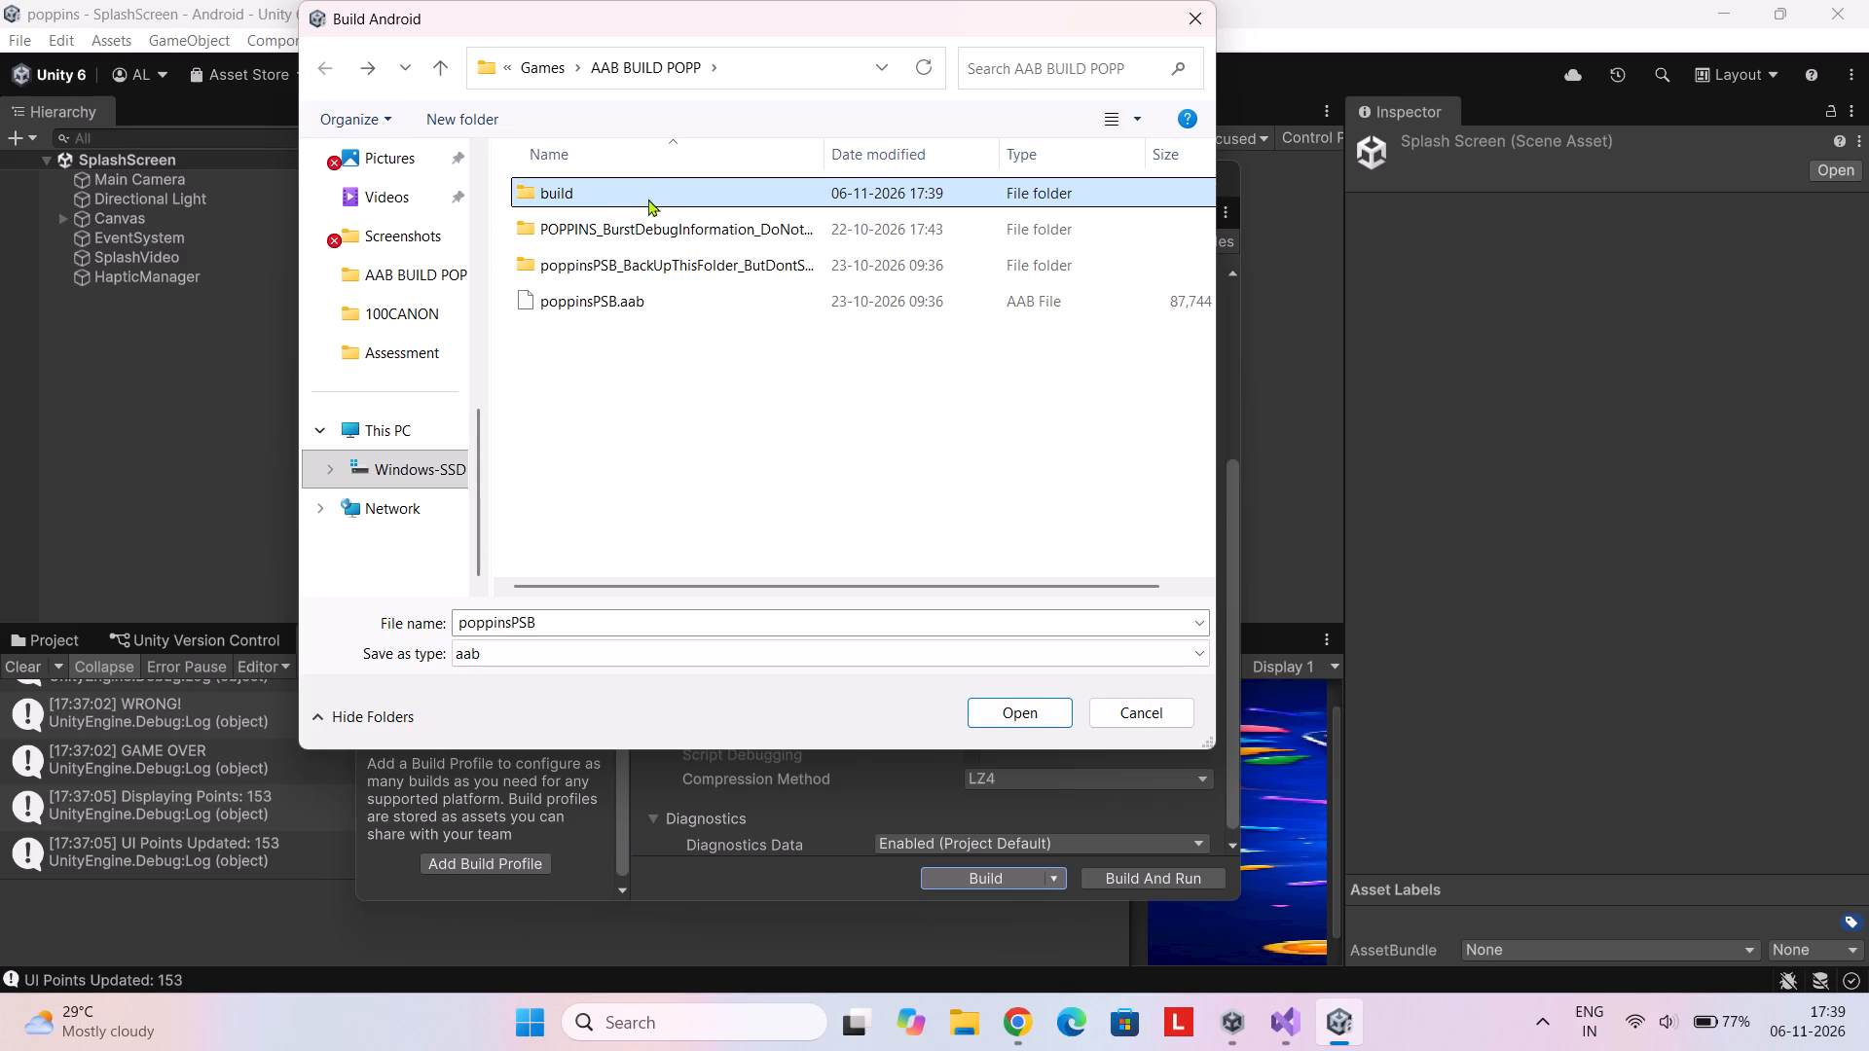
double_click(658, 190)
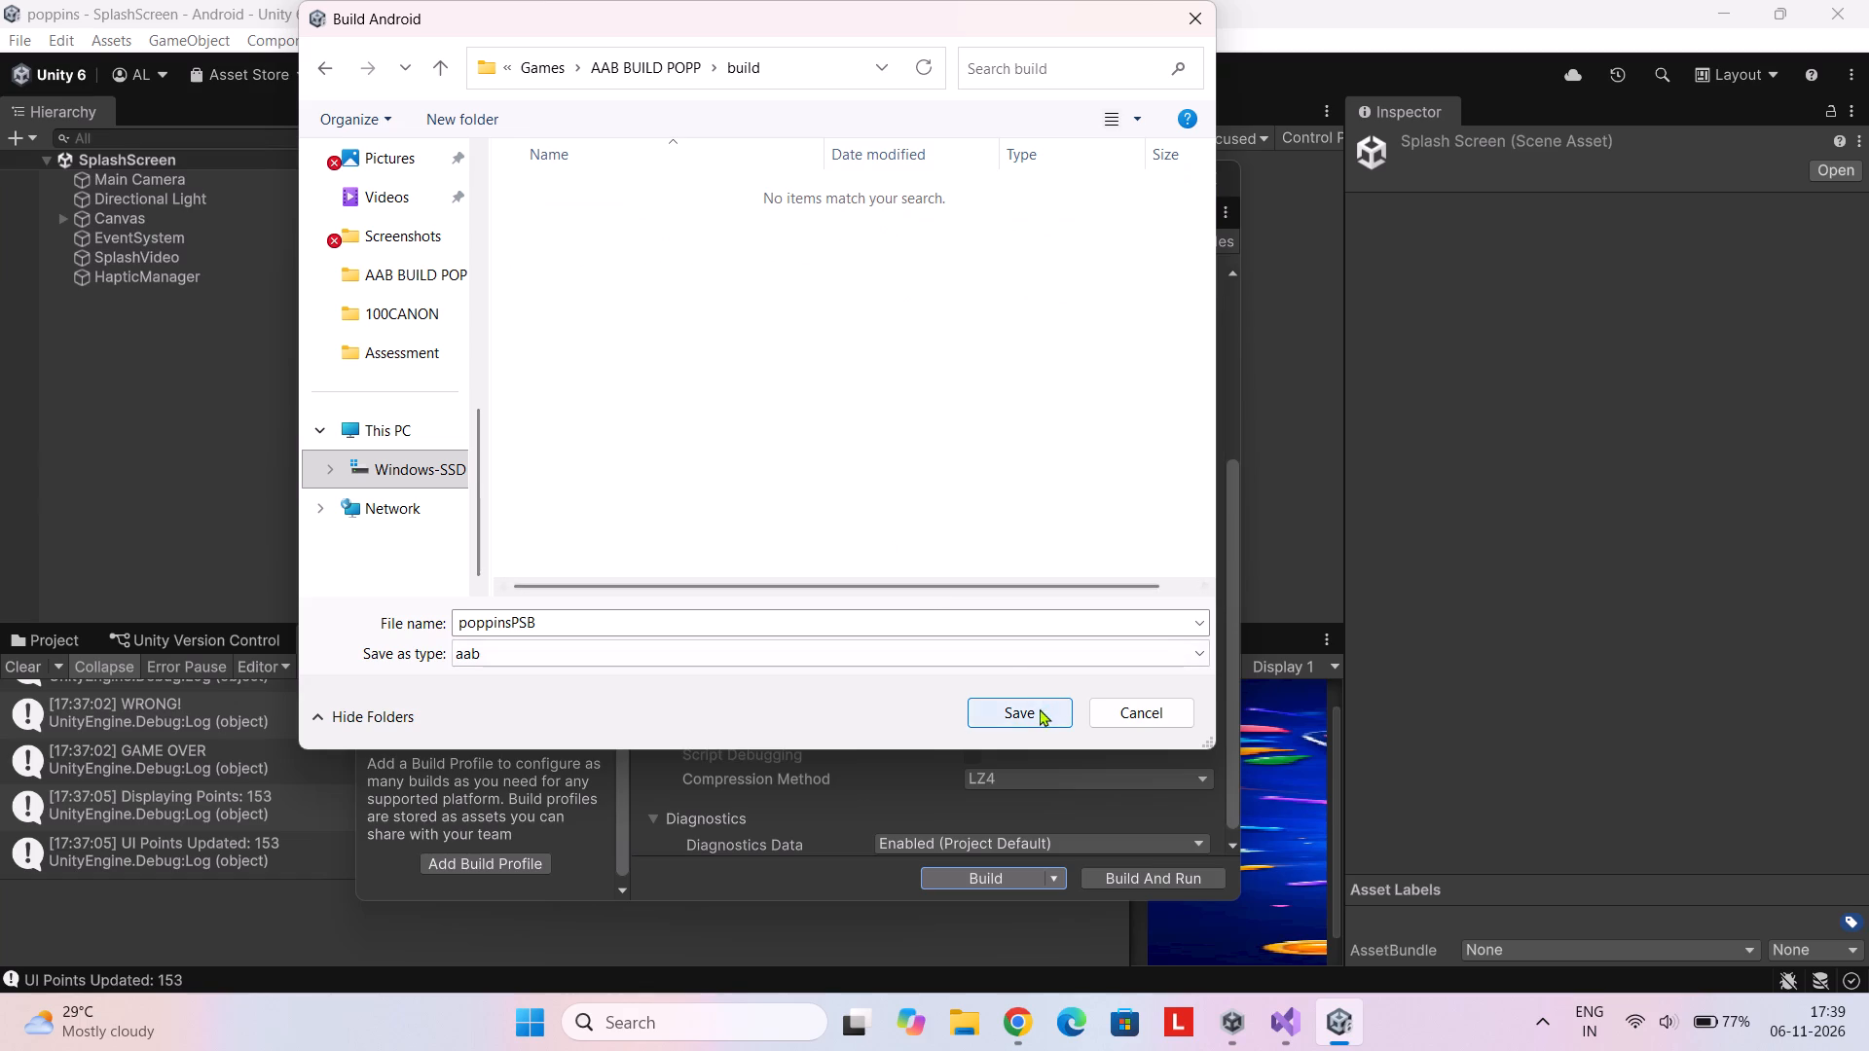
click(1040, 708)
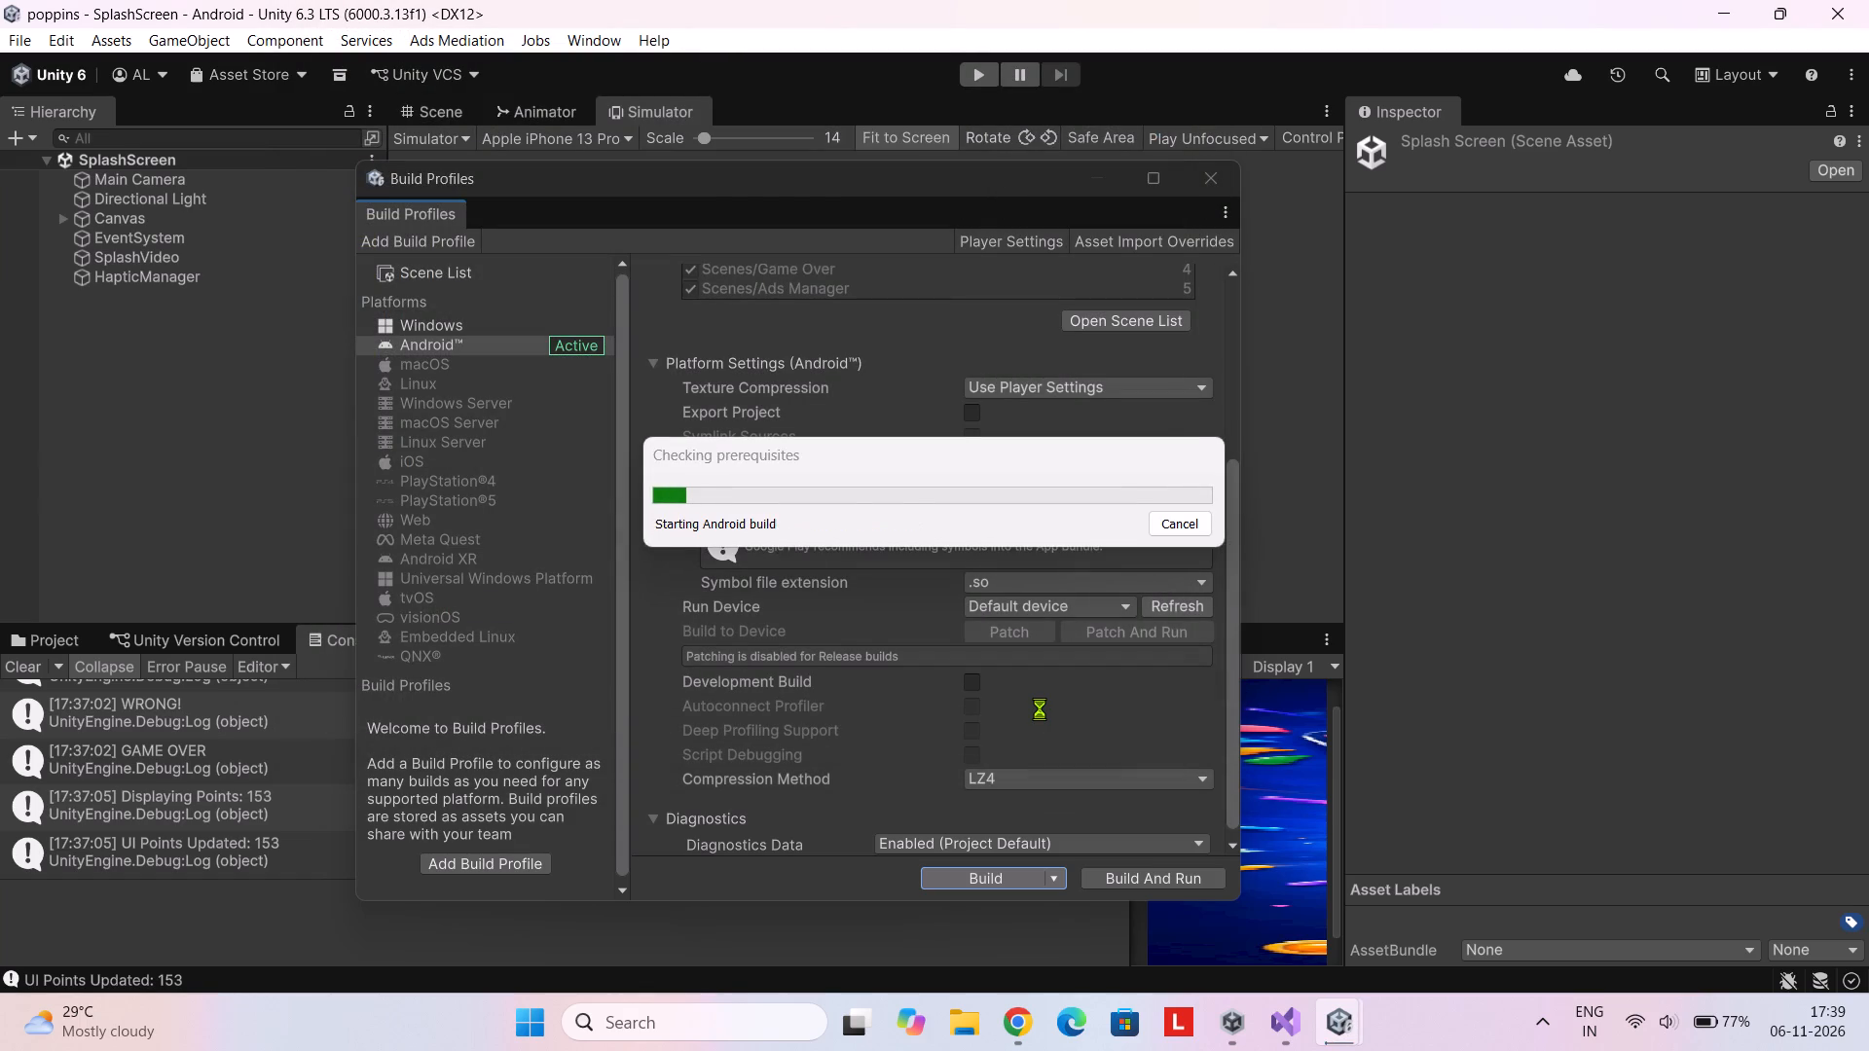
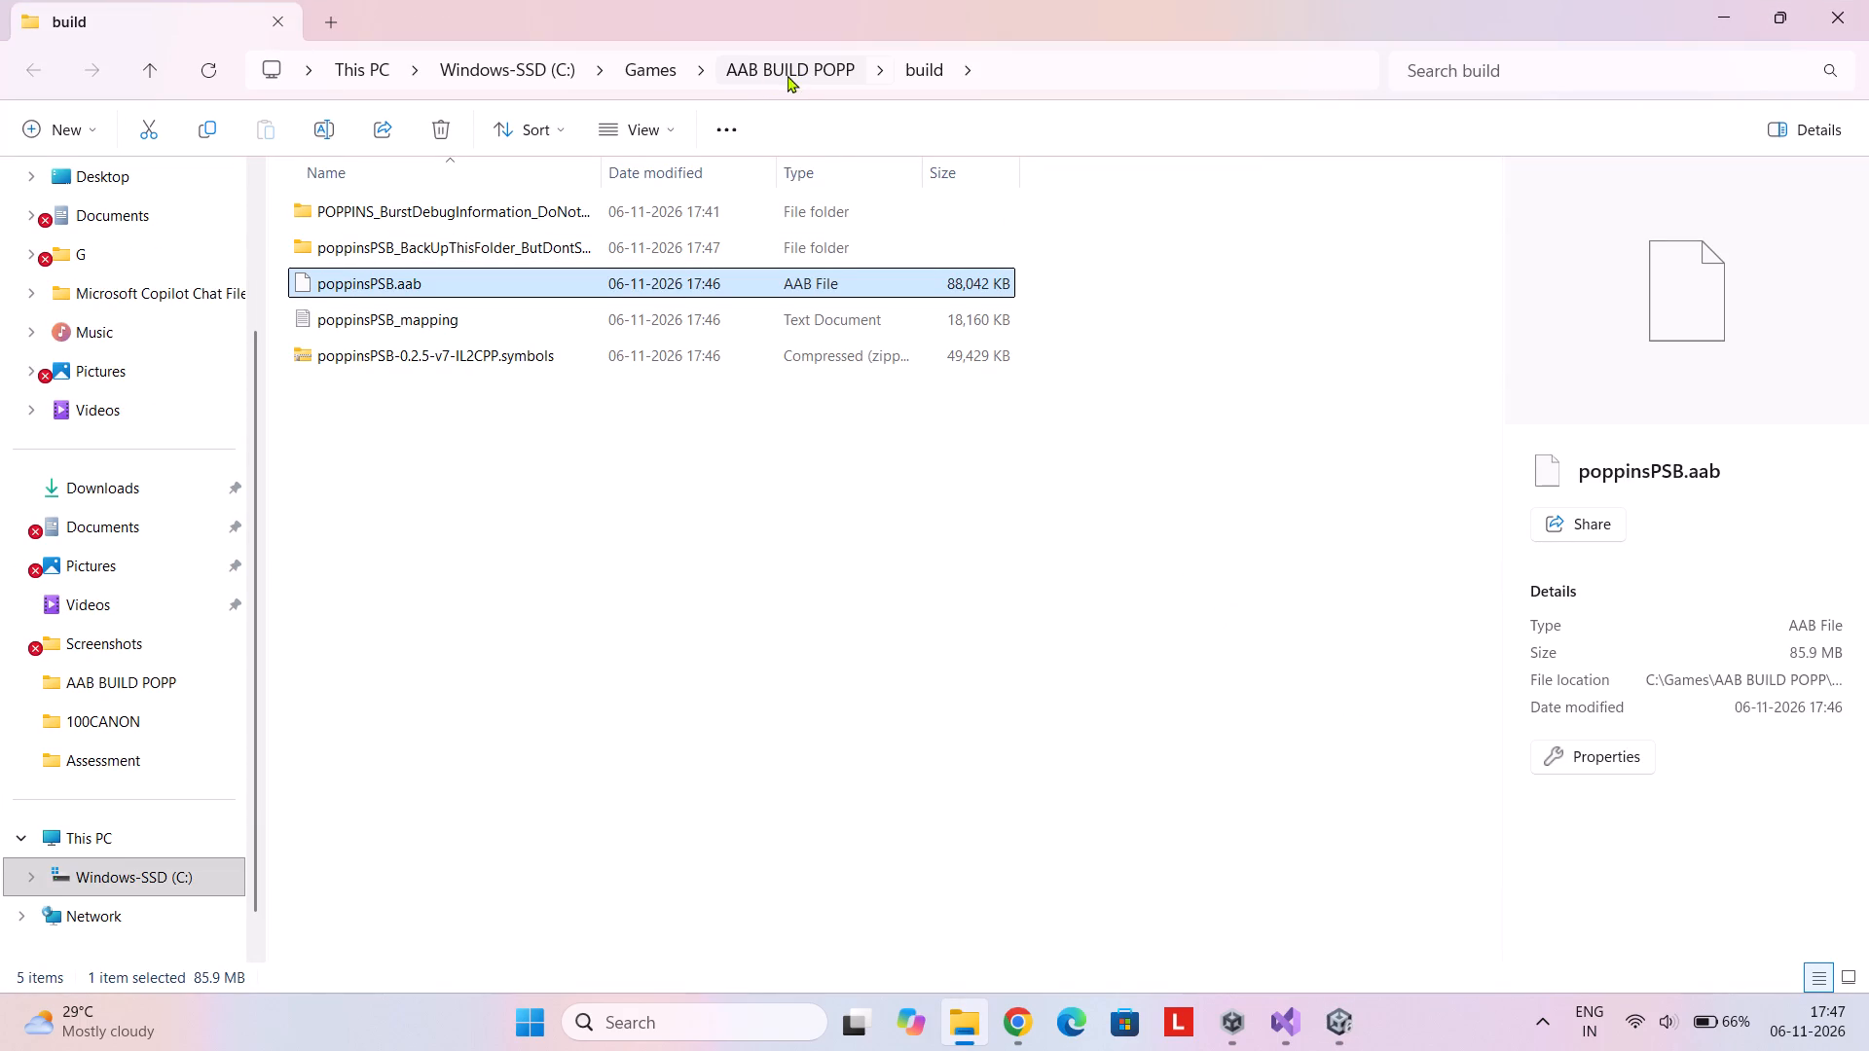
Check the contents of the AAB BUILD POPP folder and reopen its build subfolder.
click(808, 60)
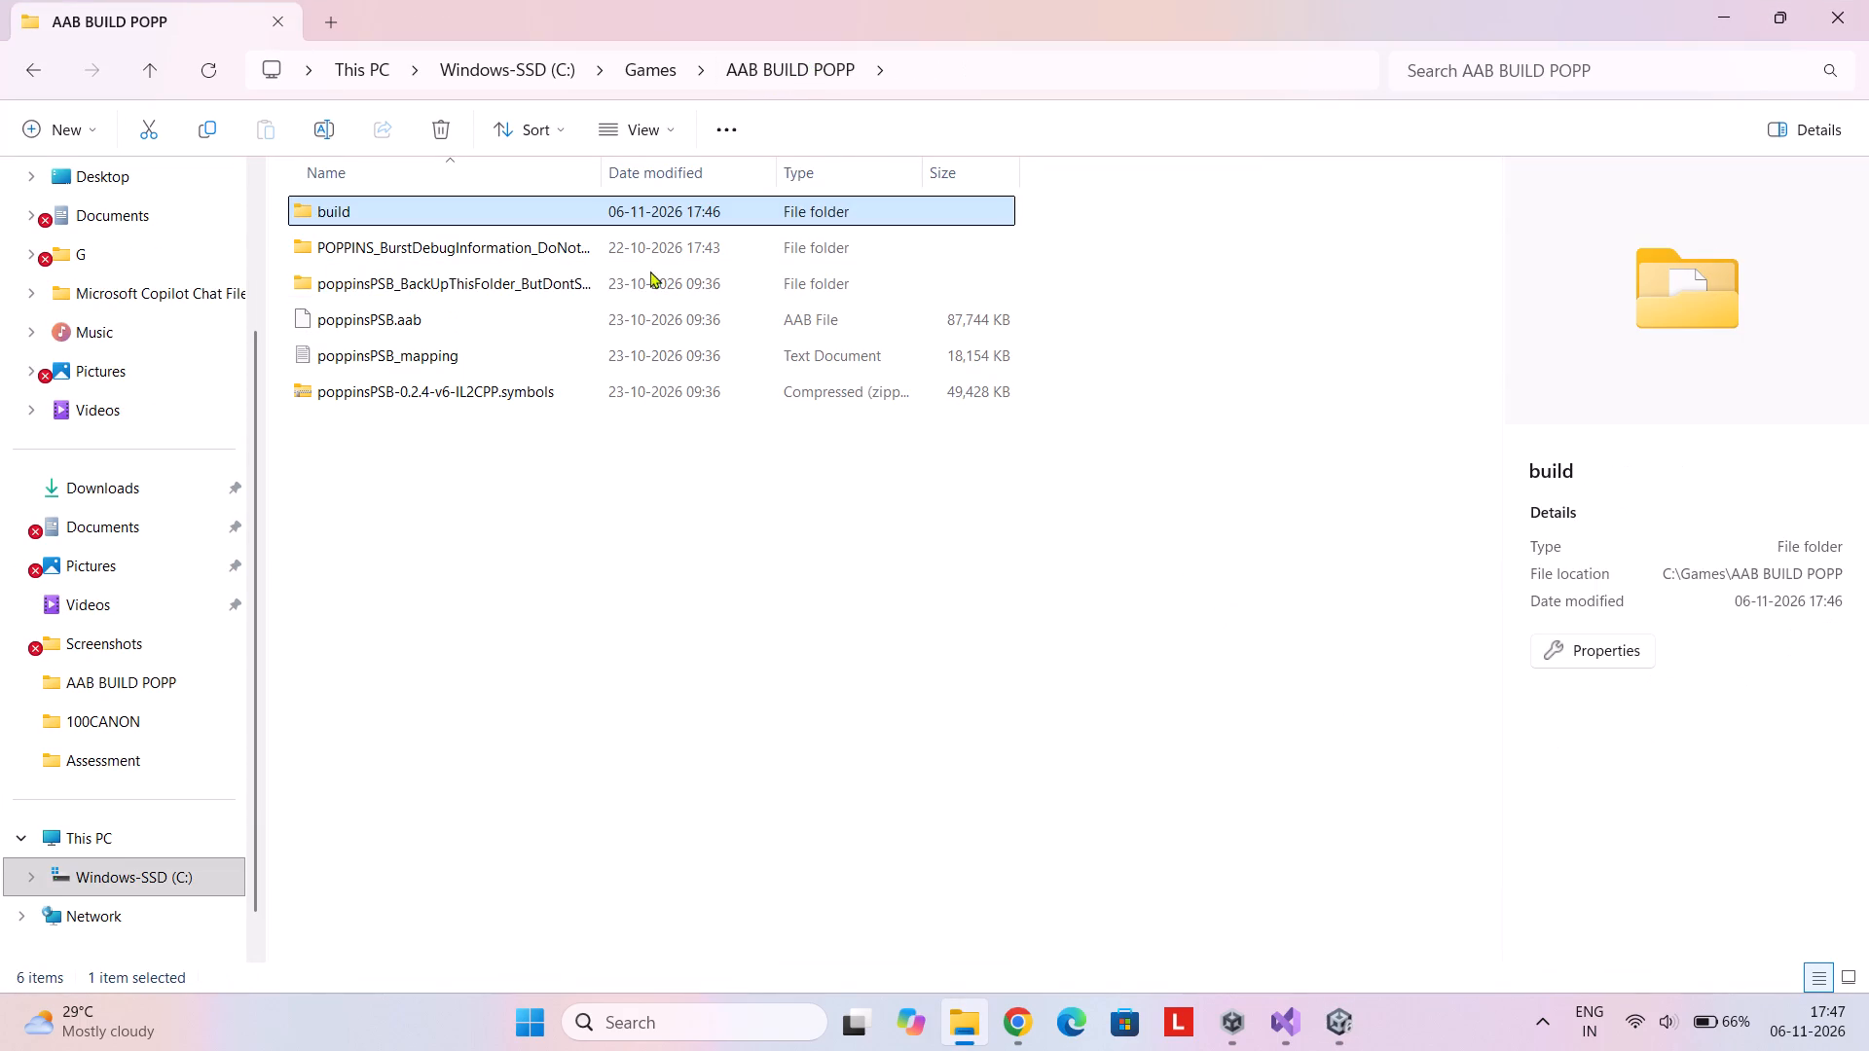
double_click(518, 217)
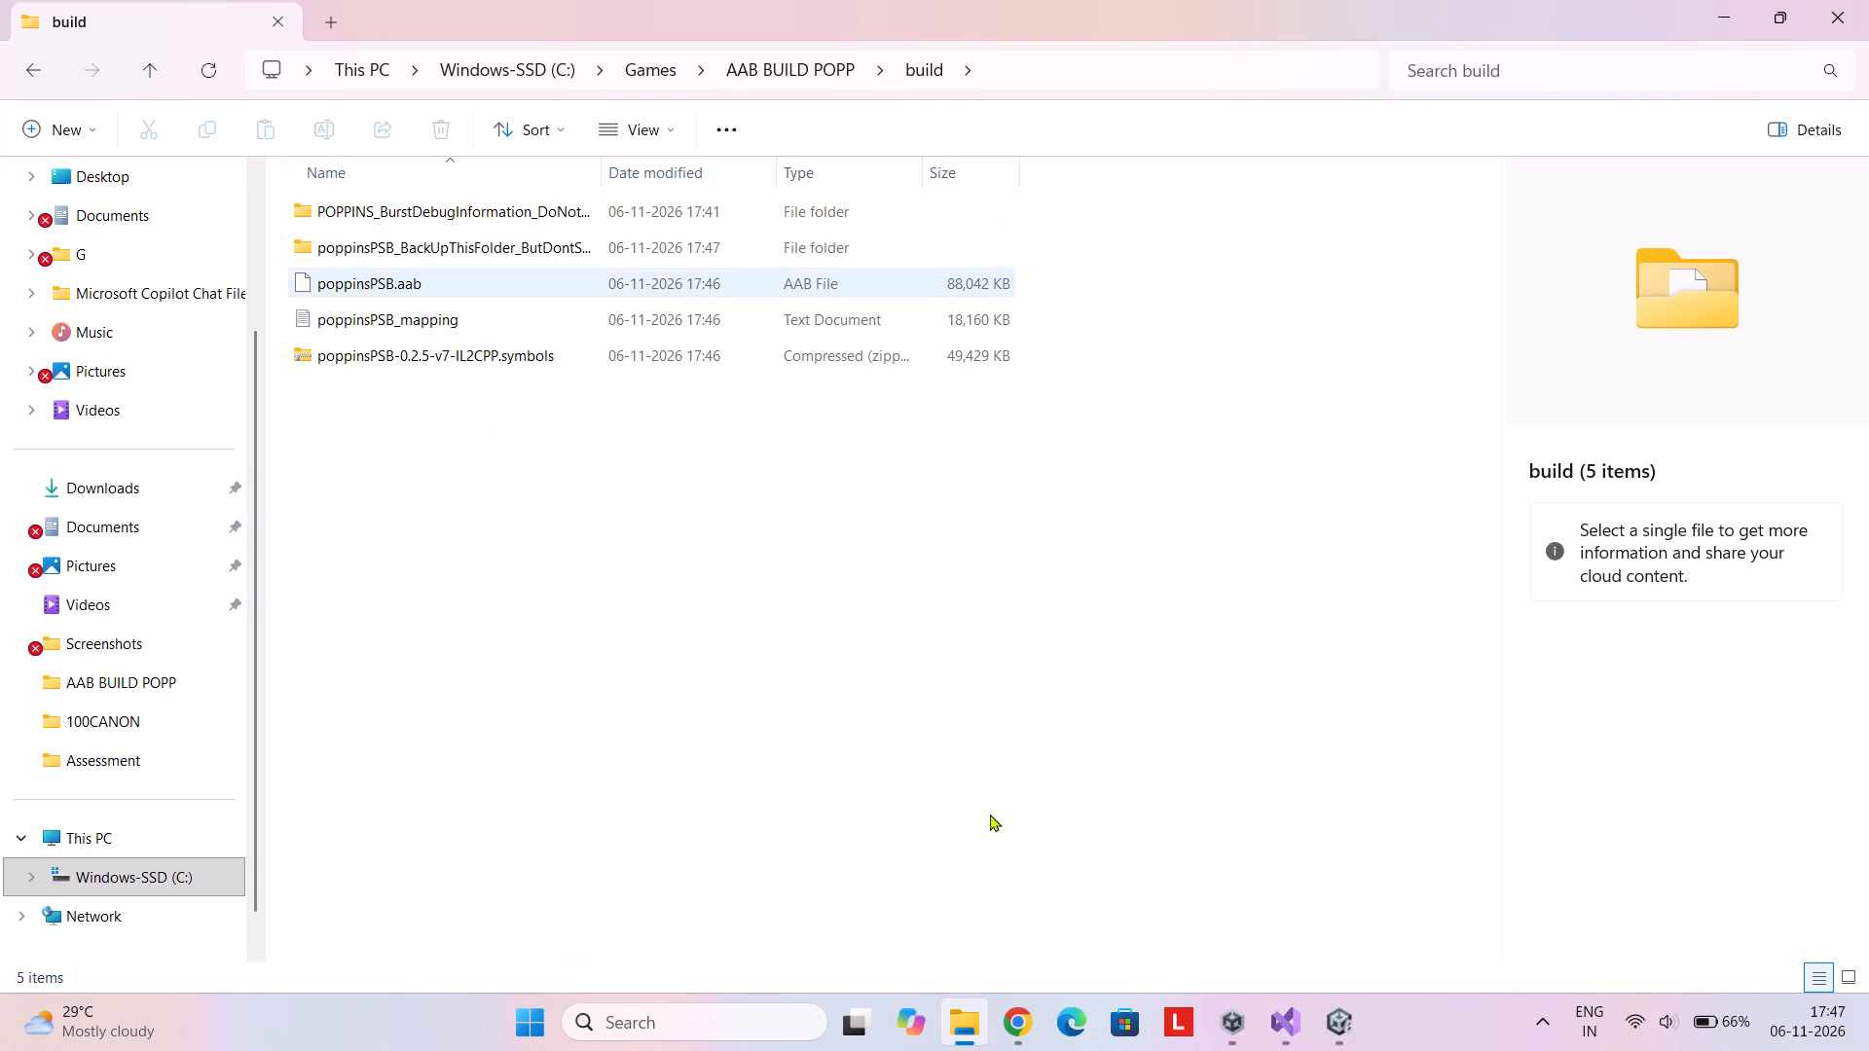
Switch to Chrome, search for googleplayconsole and open the Google Play Console result from play.google.com.
click(1024, 1029)
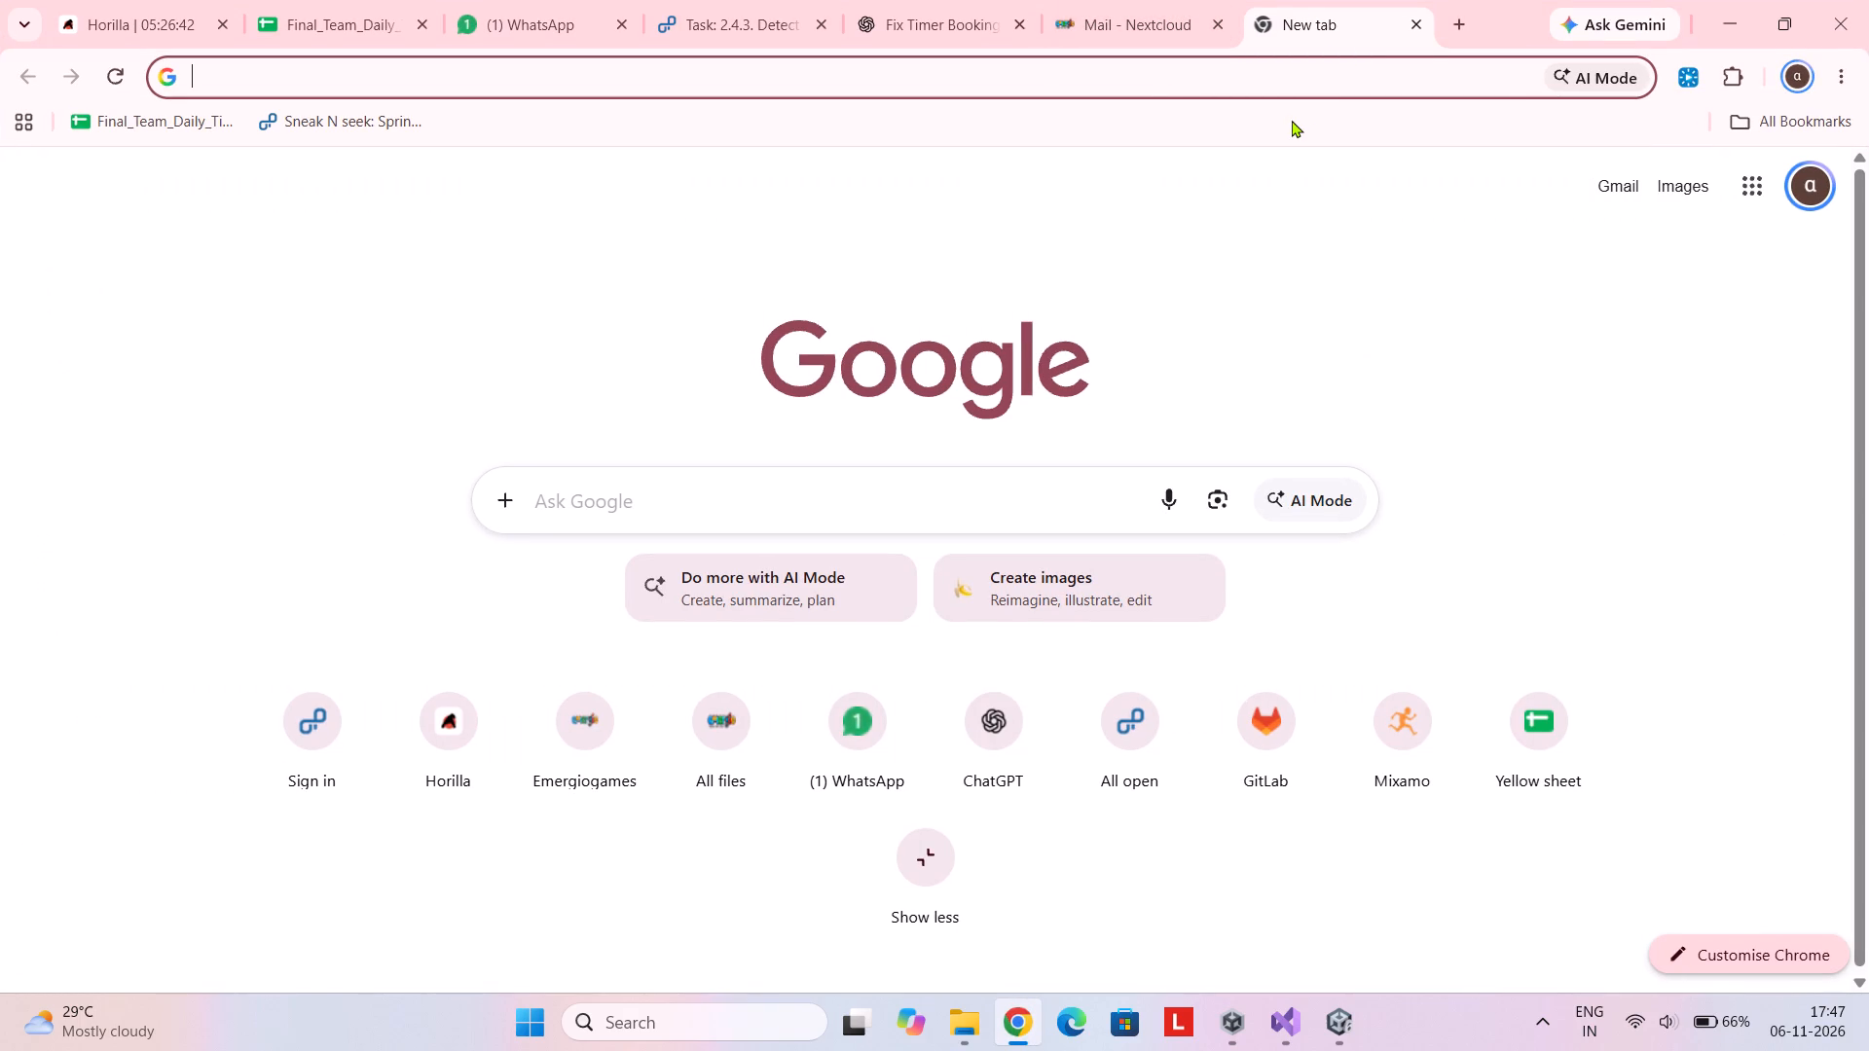
text(google)
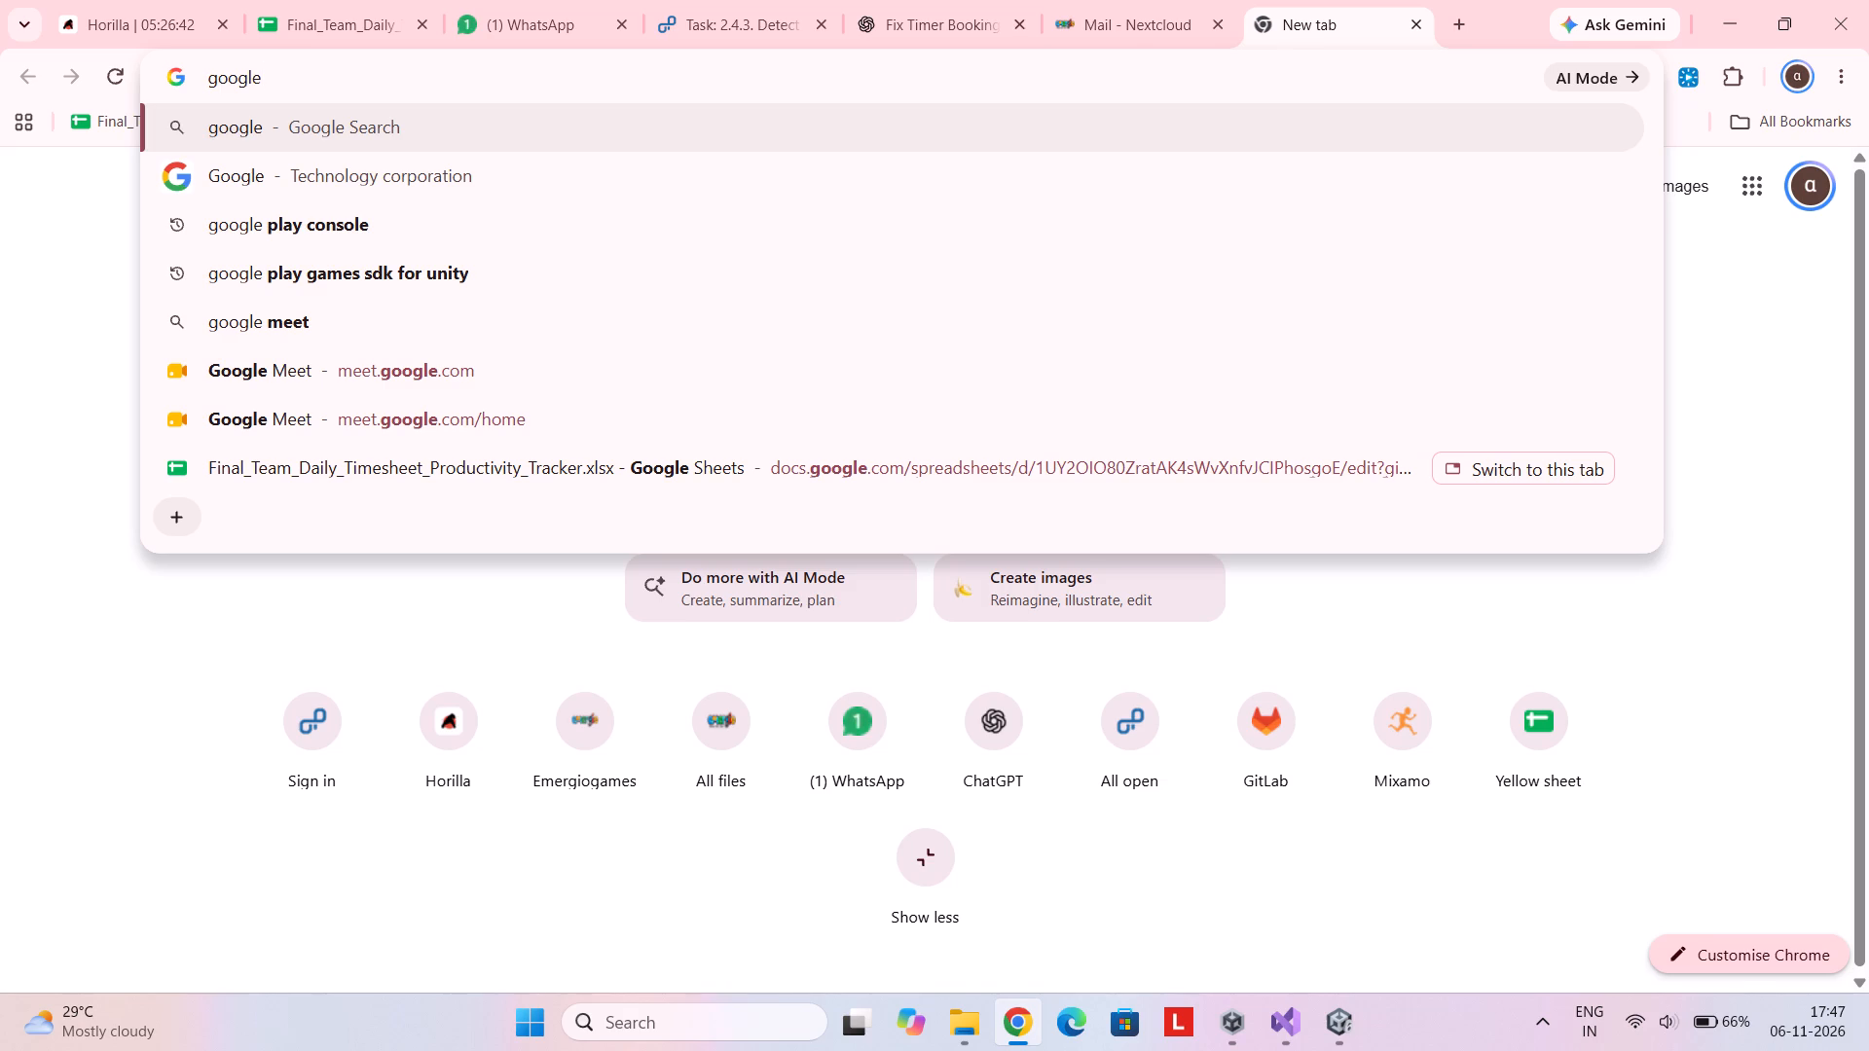
text(play)
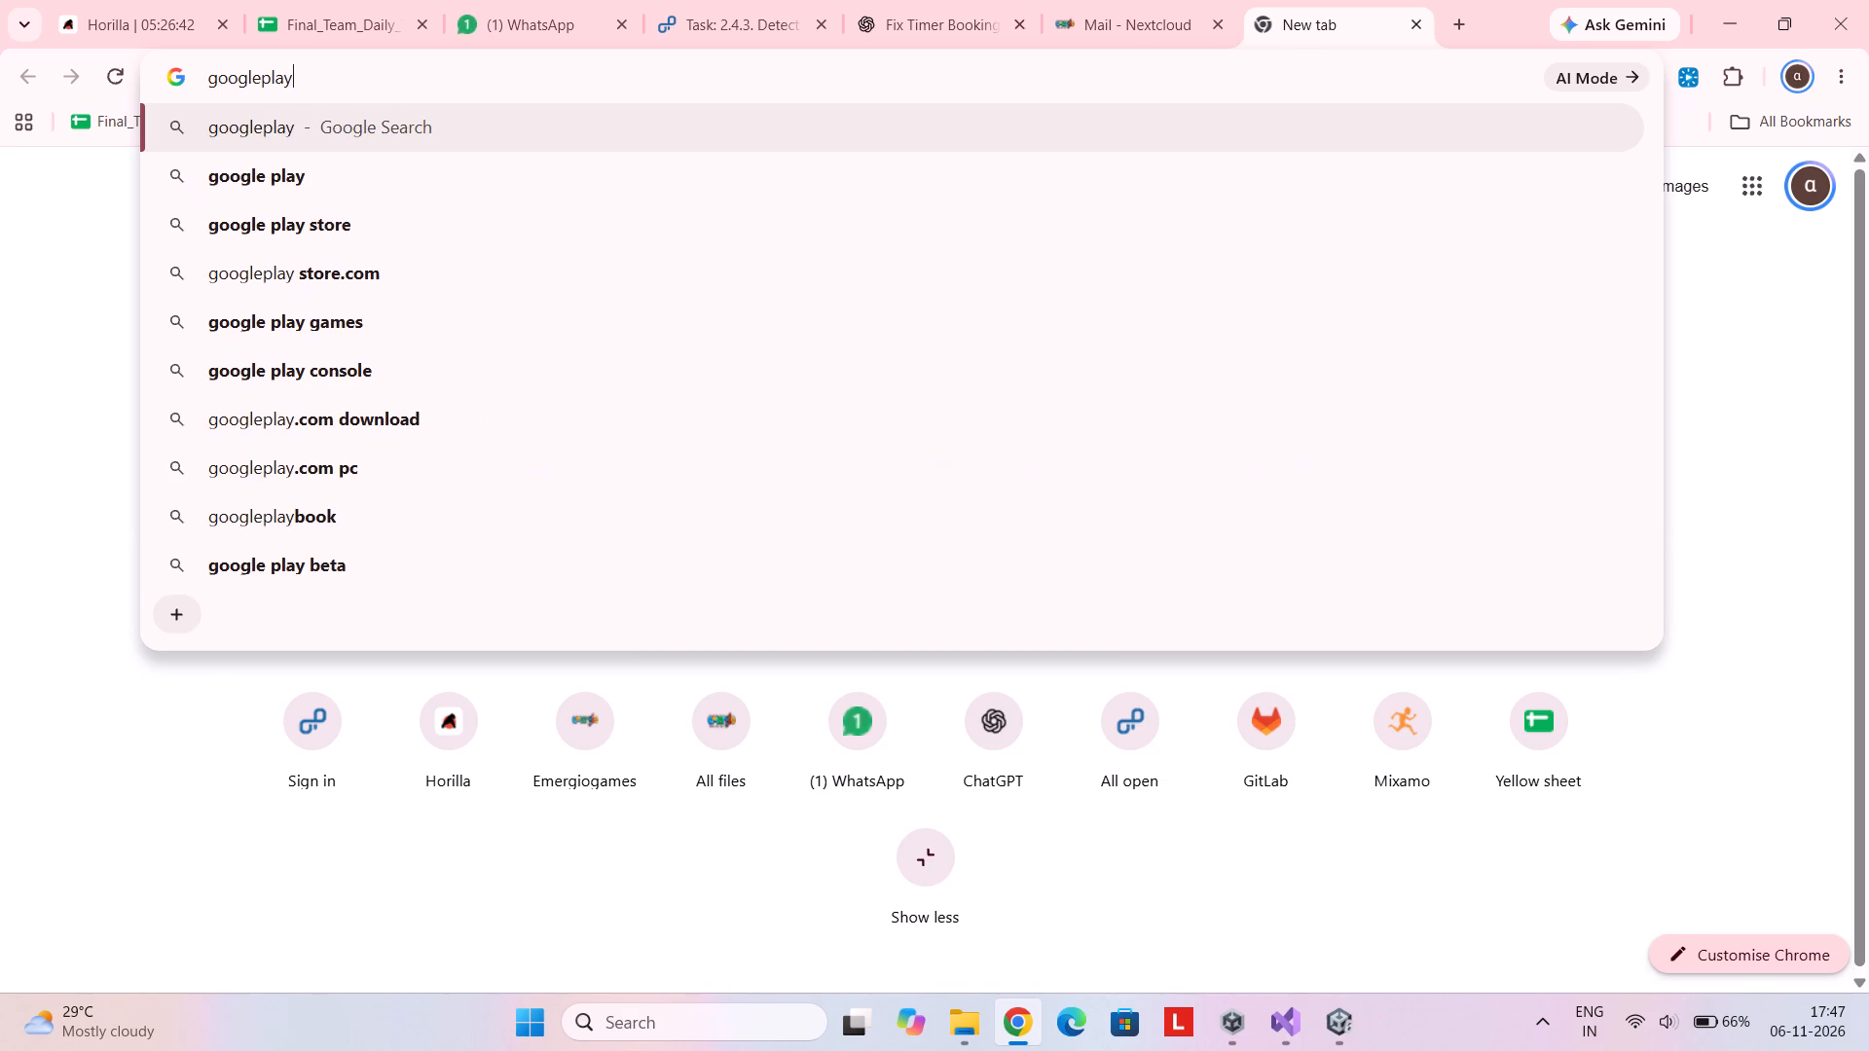
text(console)
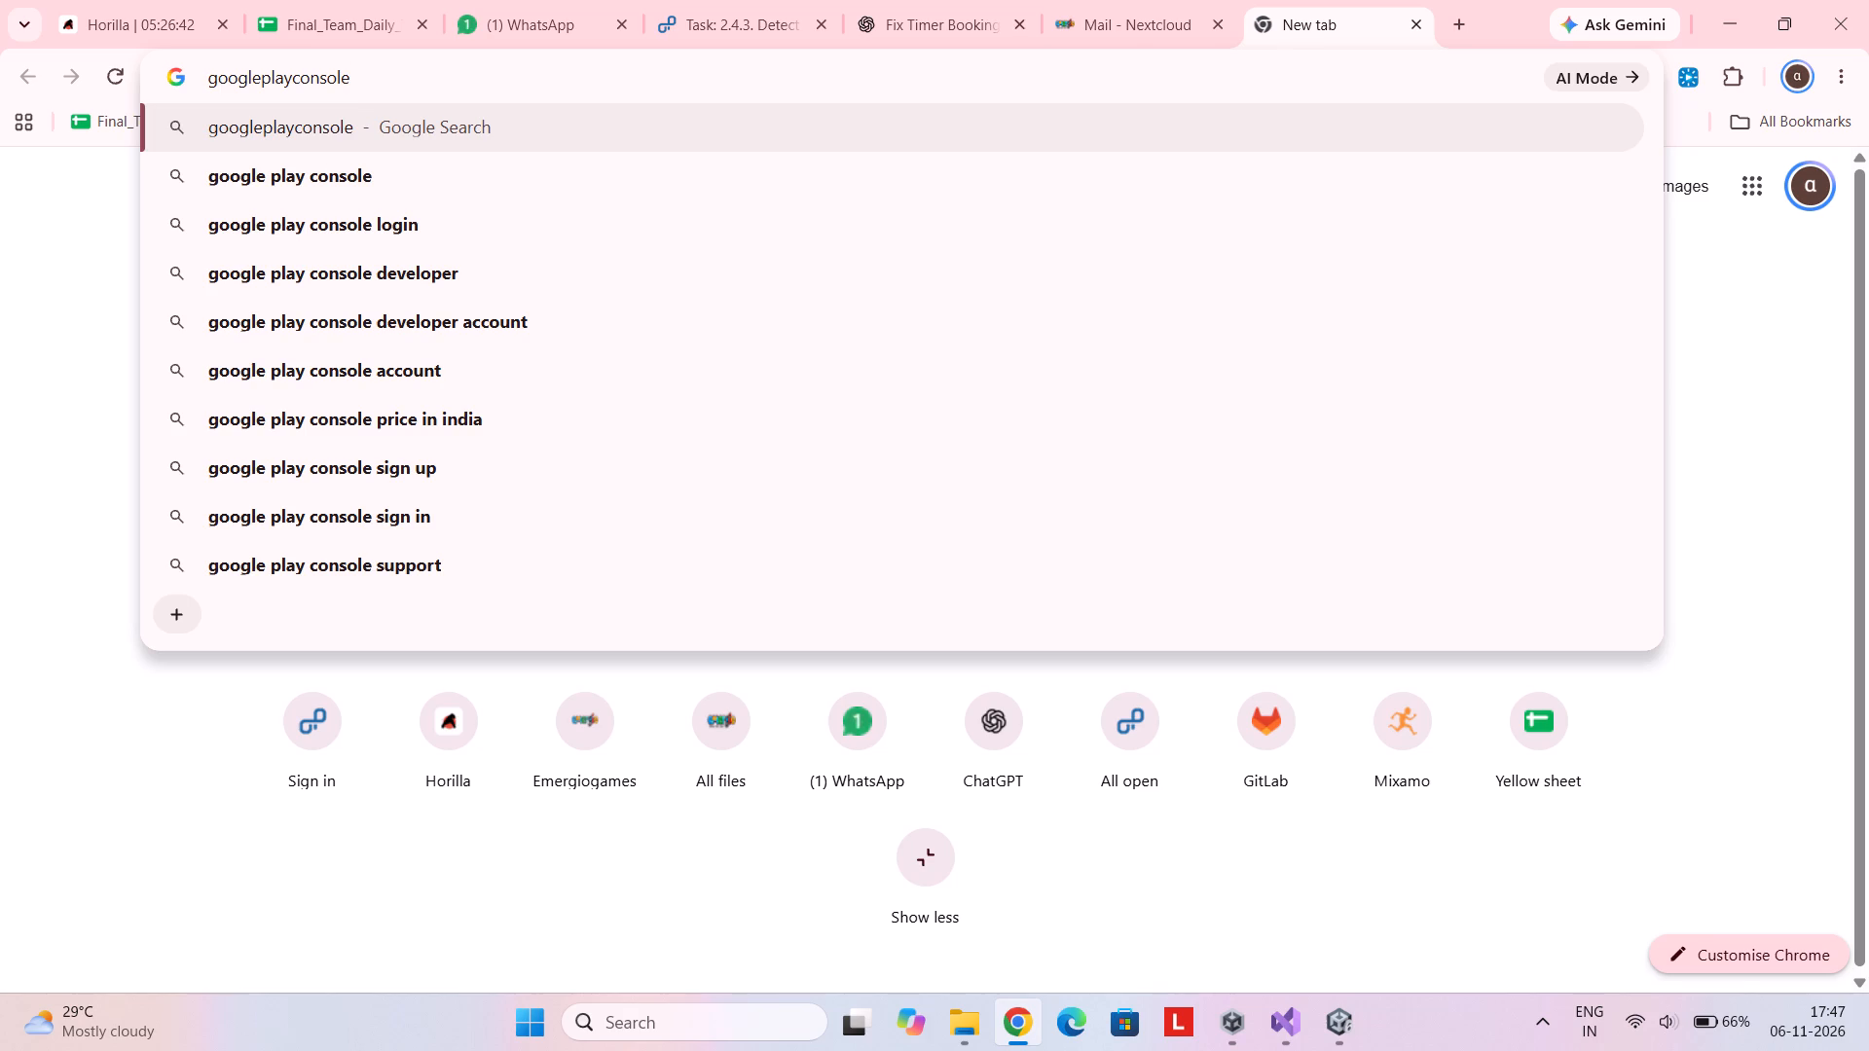
key(Return)
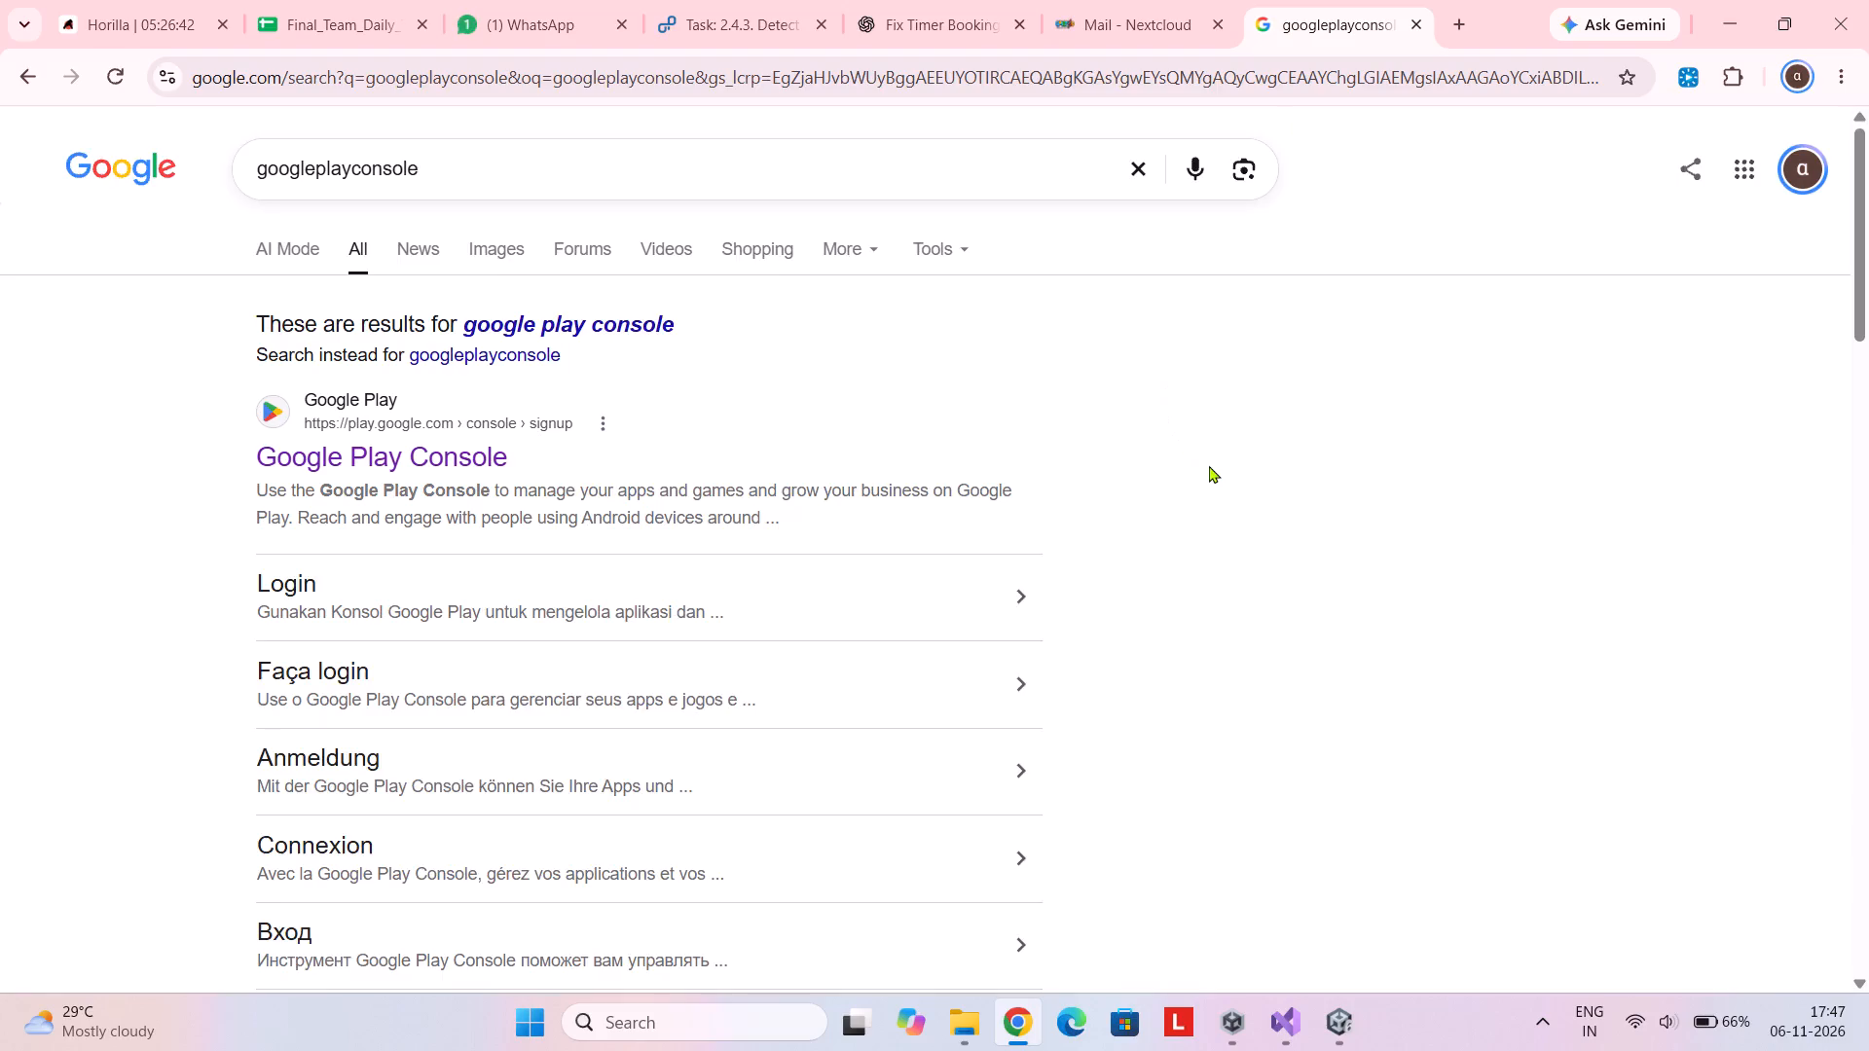
scroll(1209, 465, down, 2)
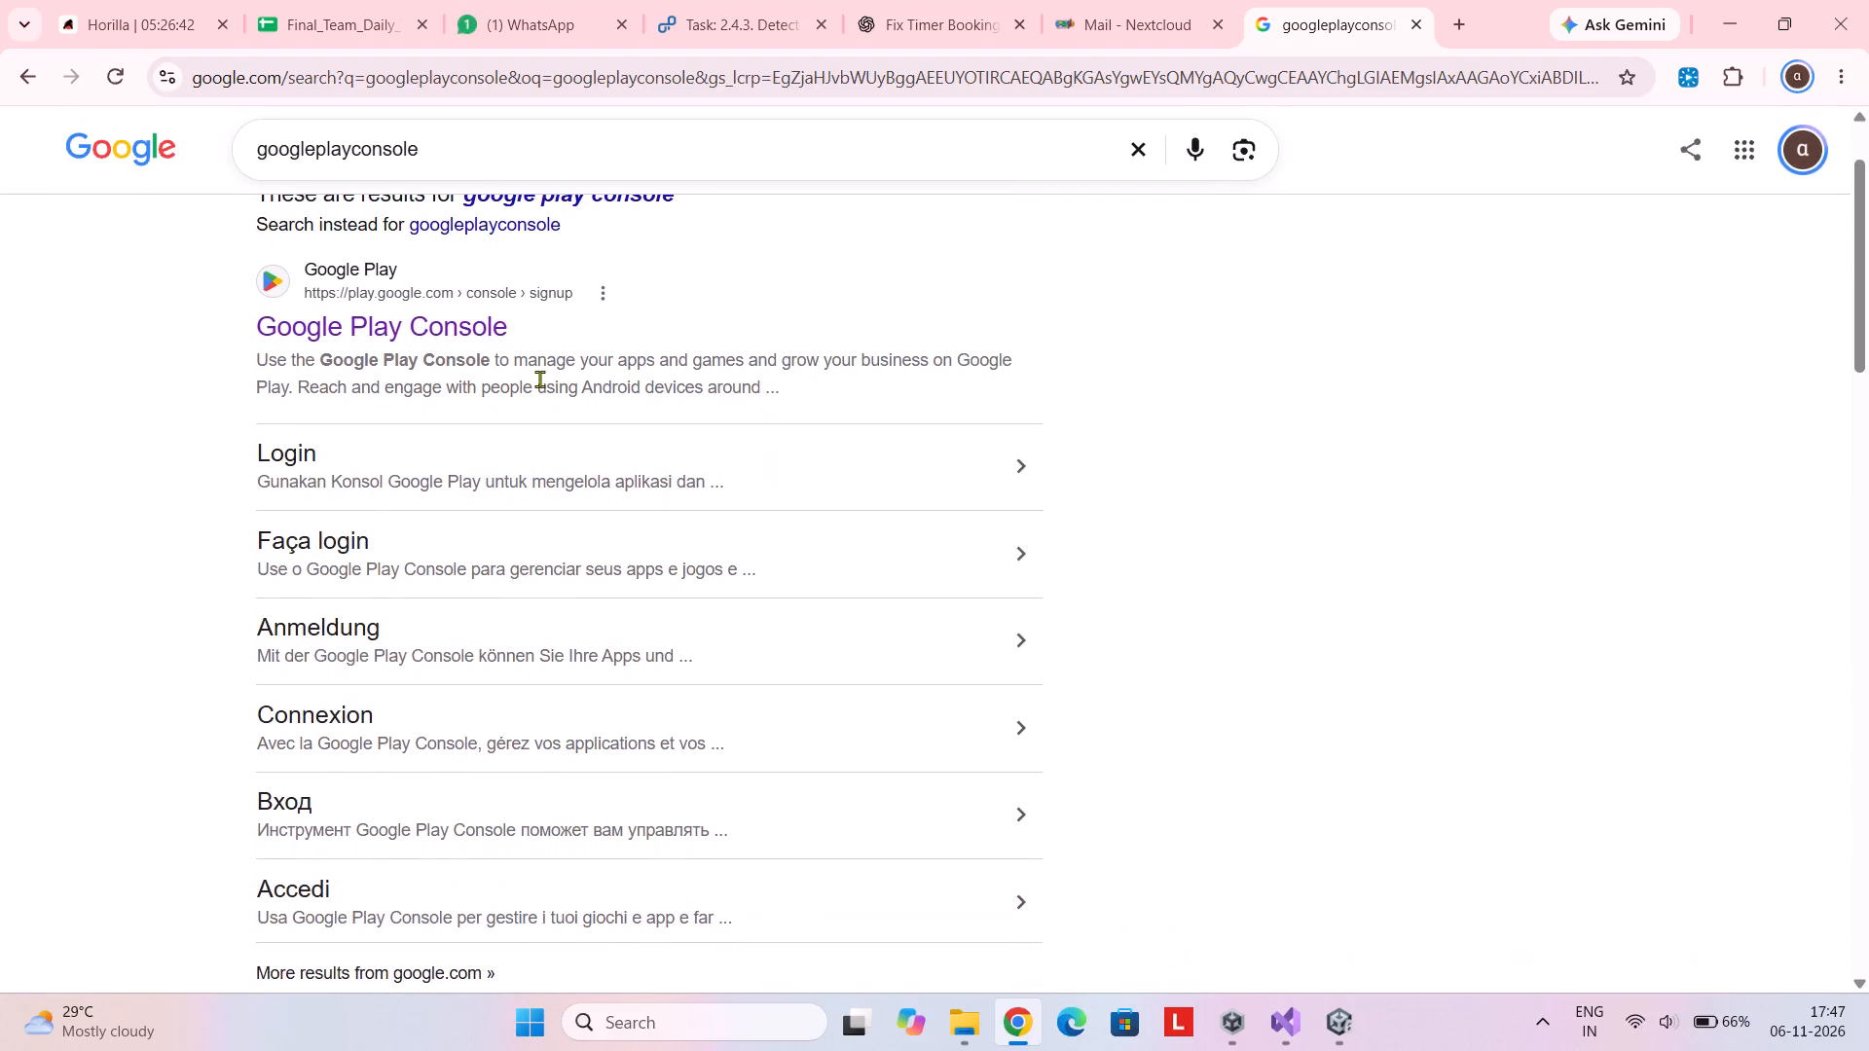
scroll(539, 379, down, 6)
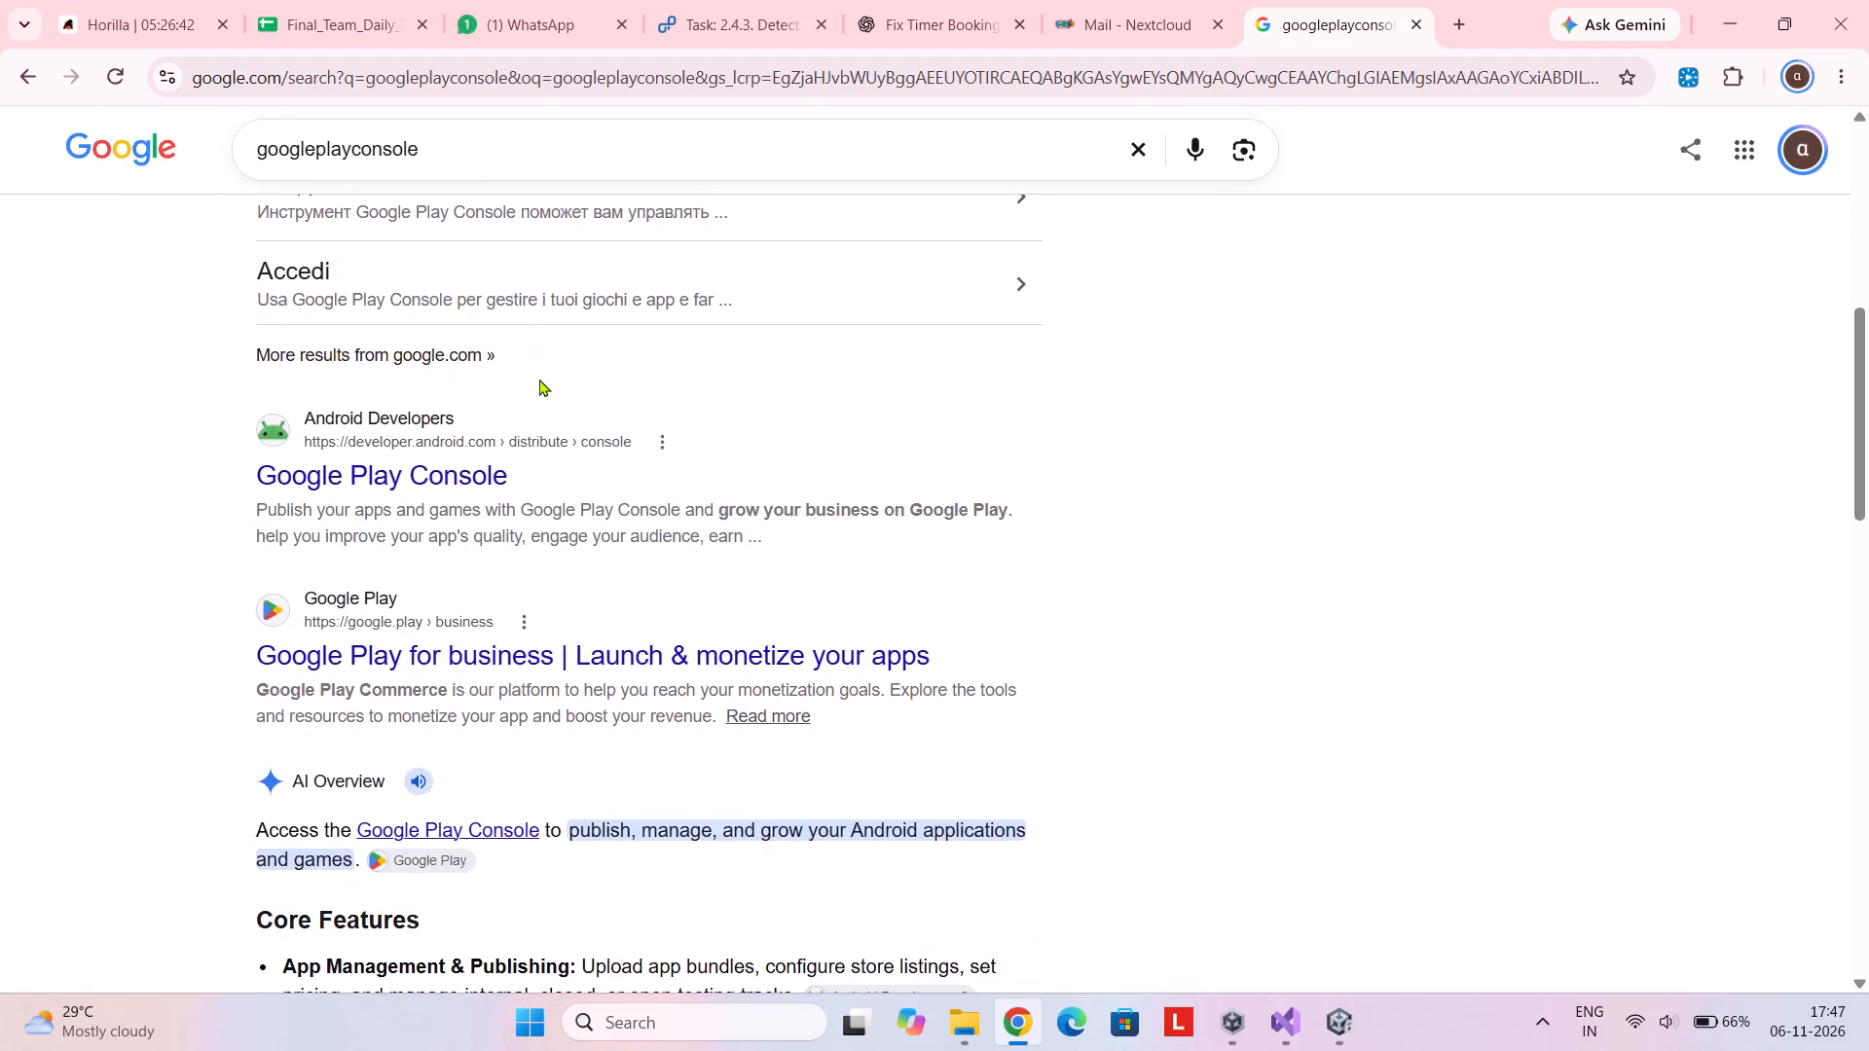
scroll(539, 379, up, 5)
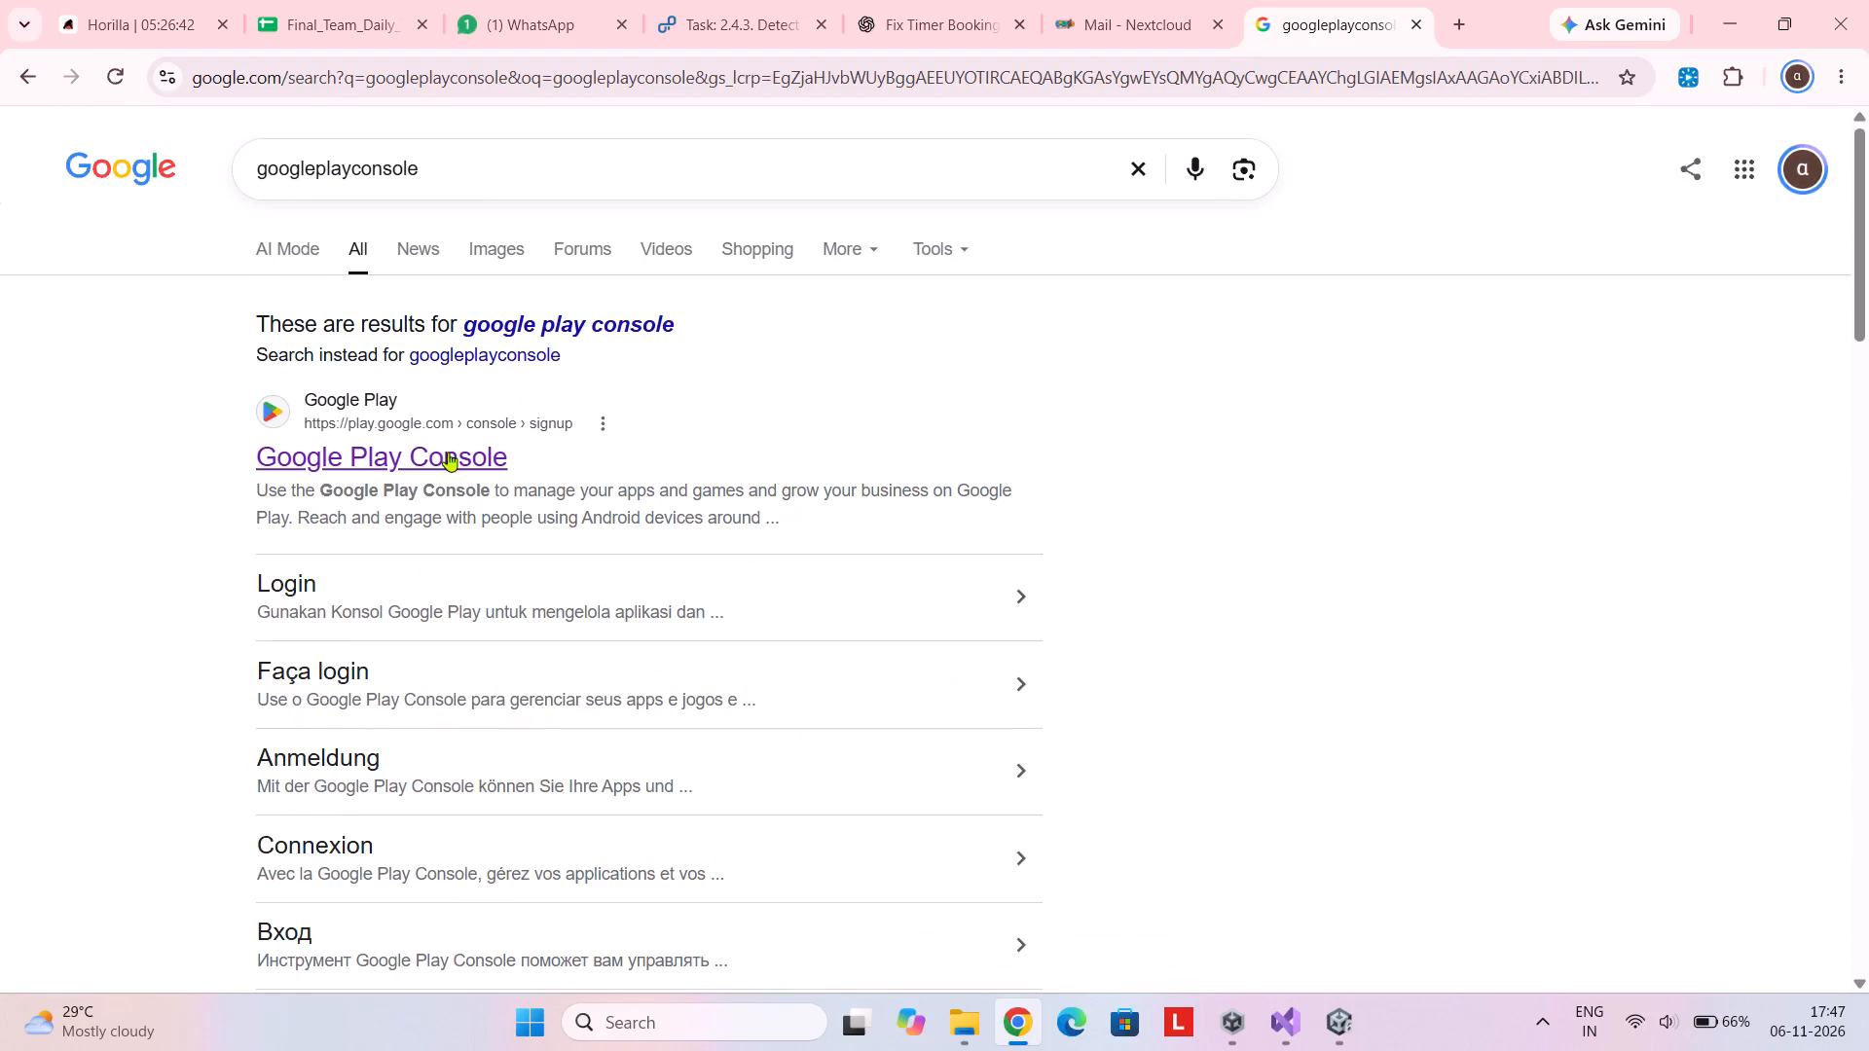
click(447, 457)
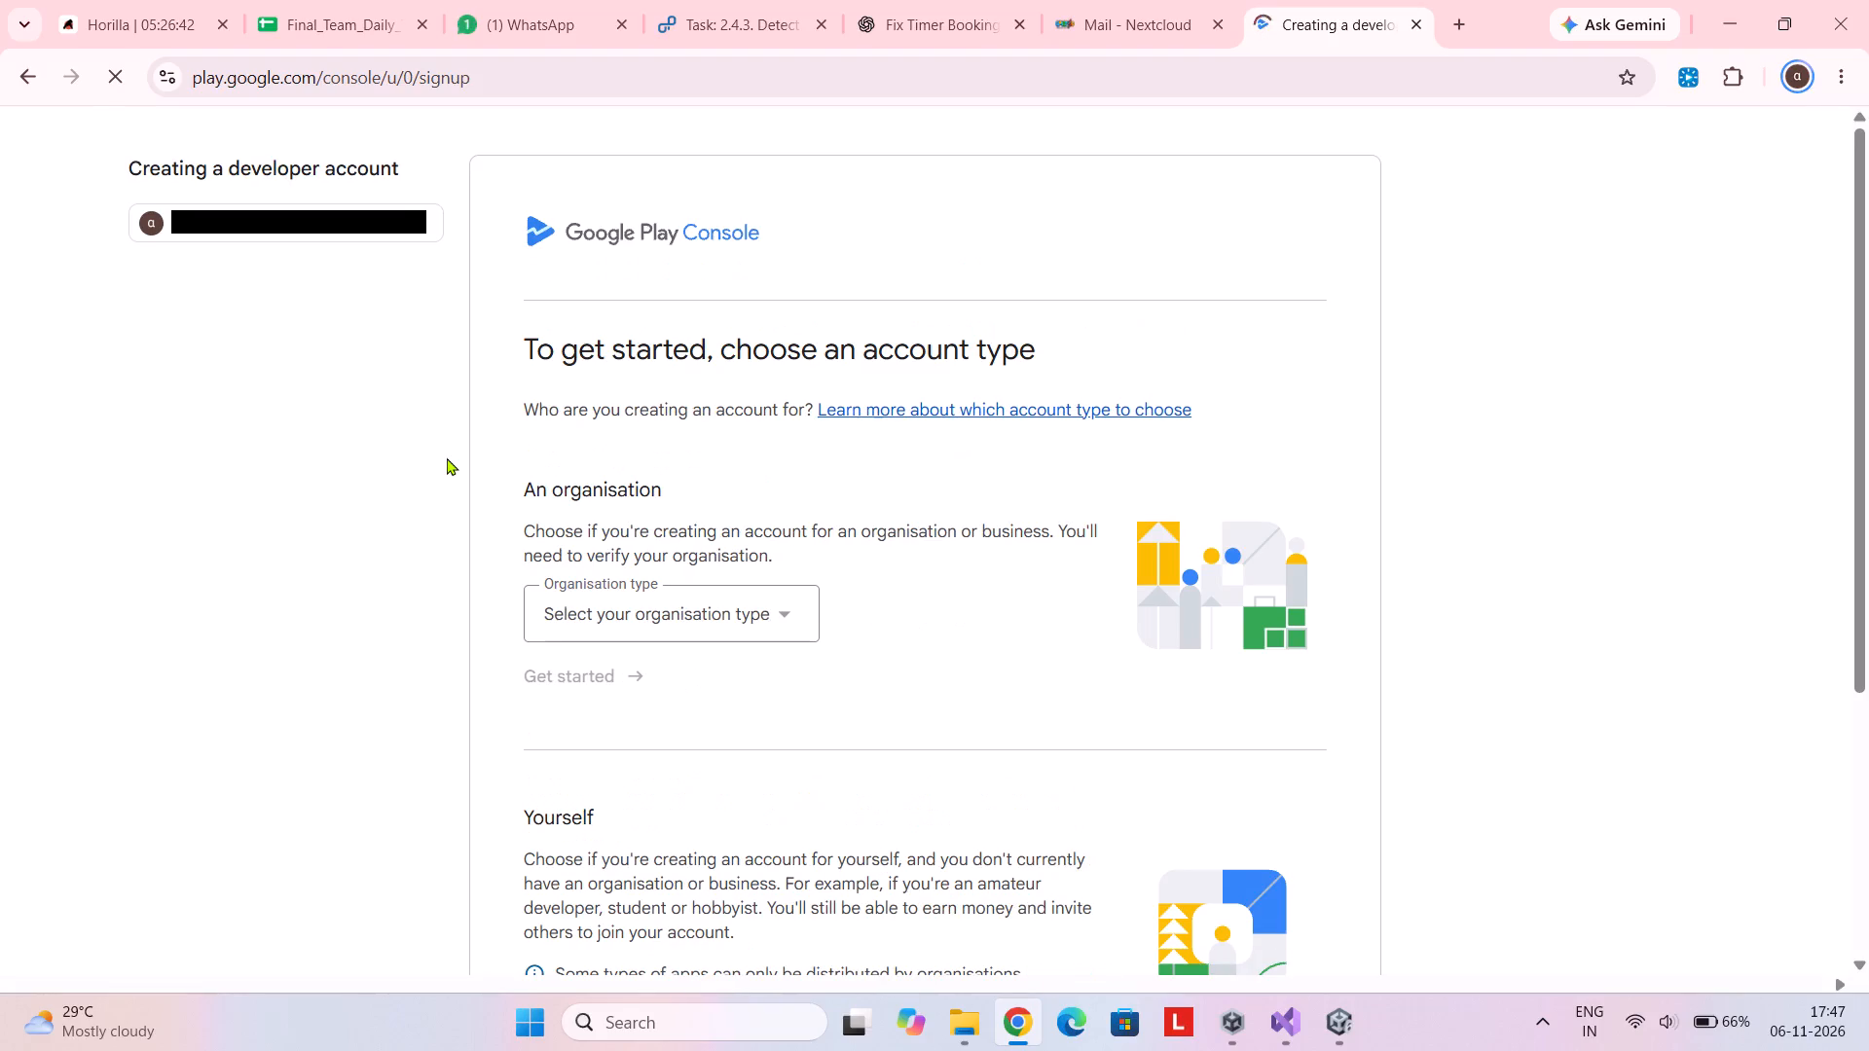
Start switching to a different Google account from the developer account sign-up page.
scroll(447, 457, down, 8)
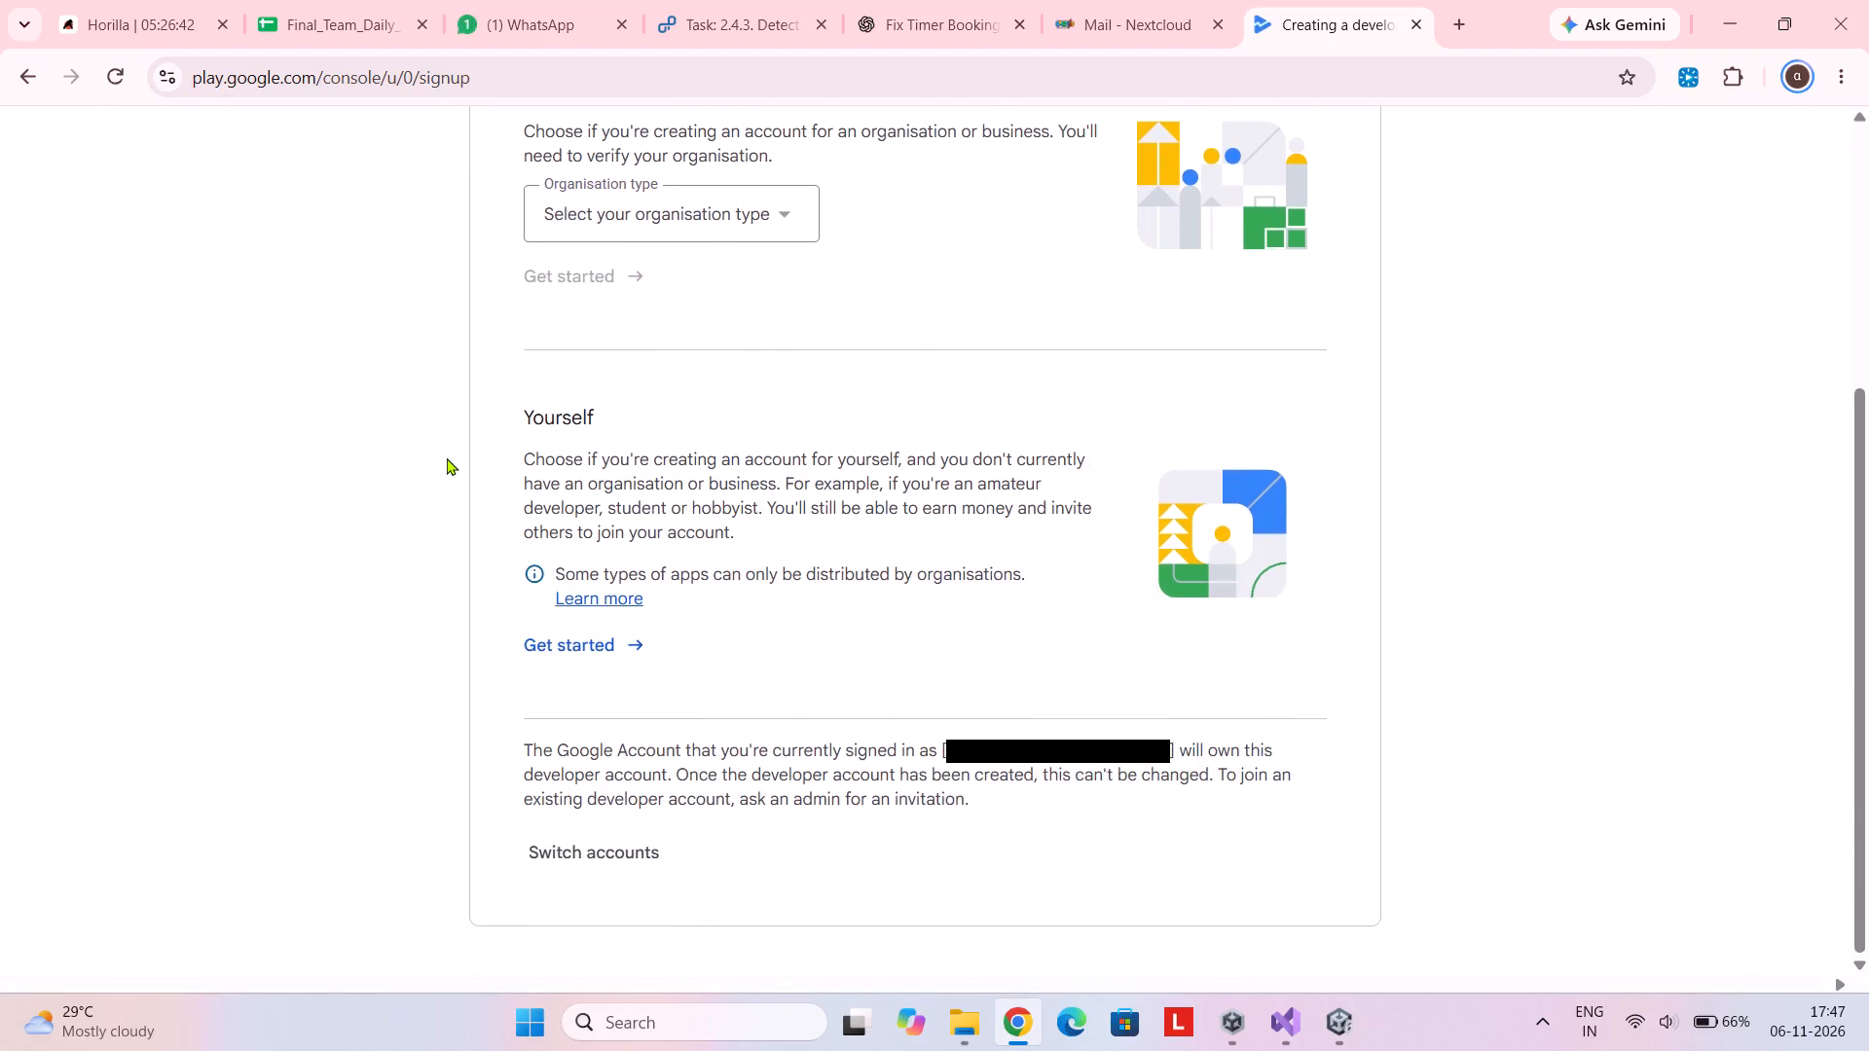
scroll(447, 457, up, 6)
click(372, 225)
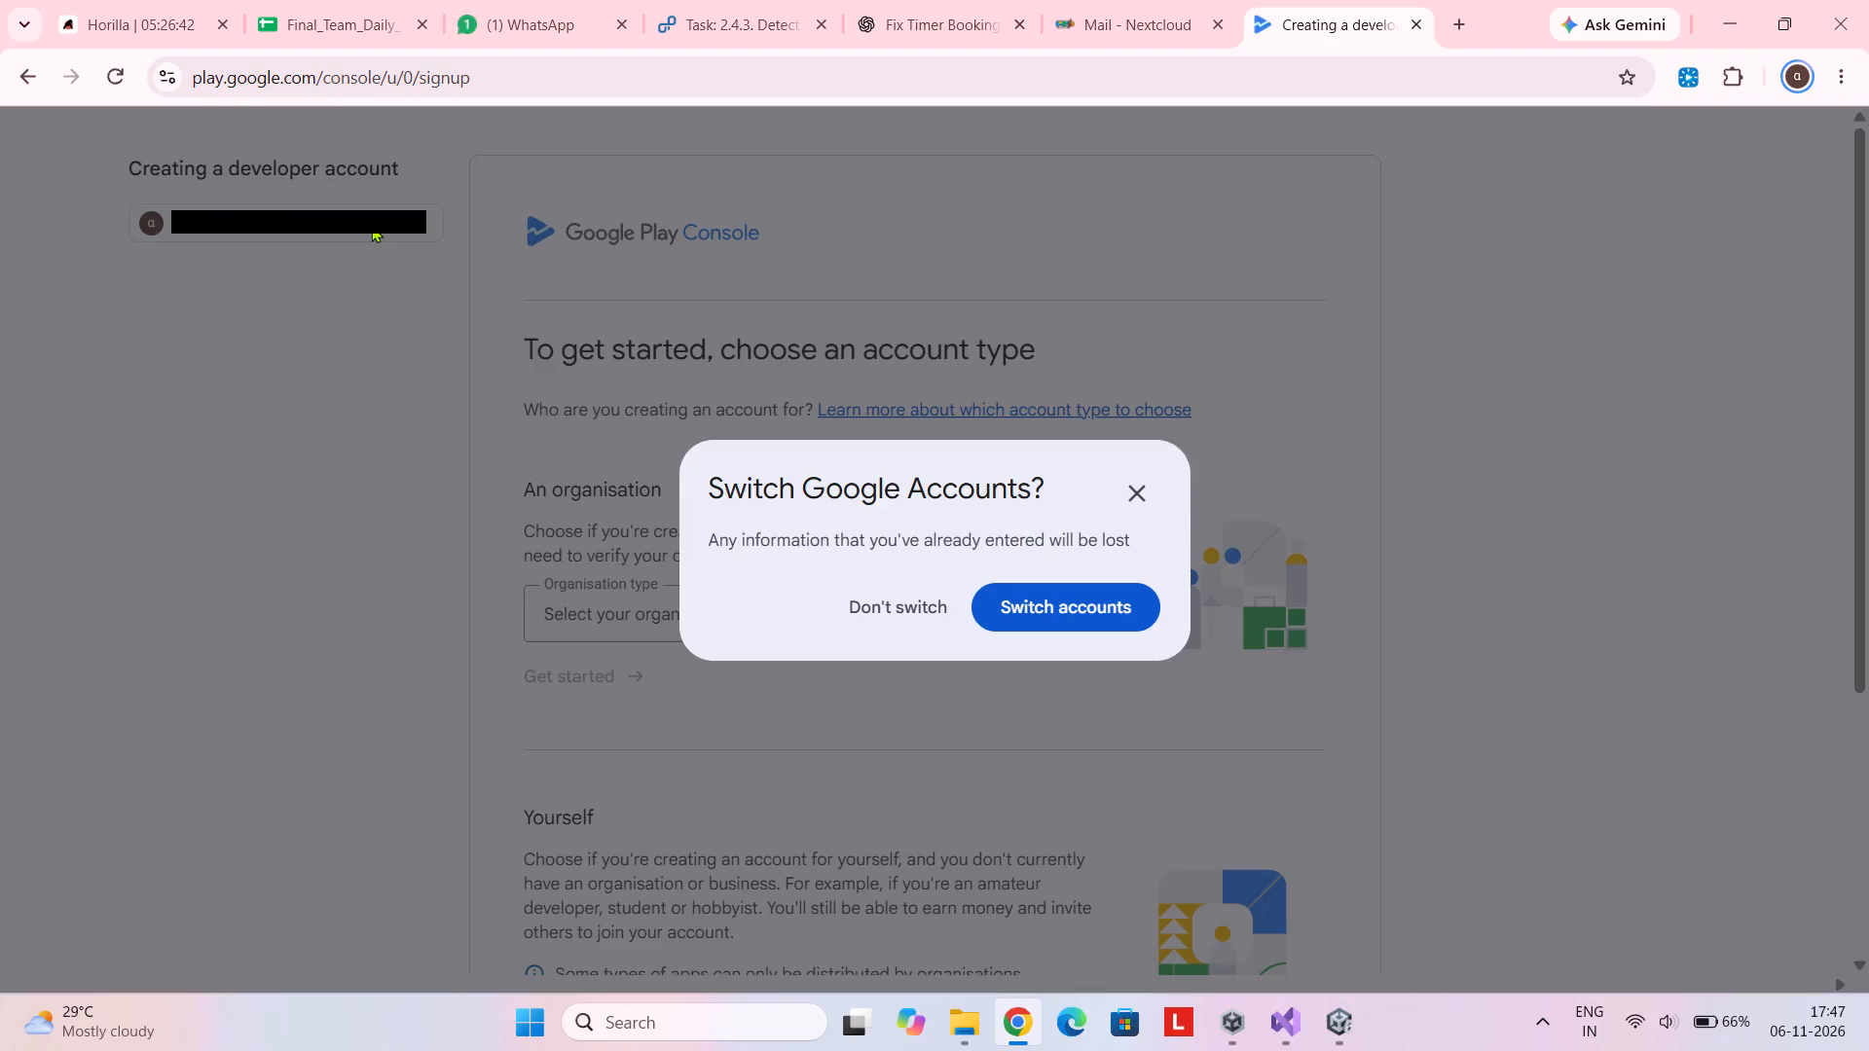
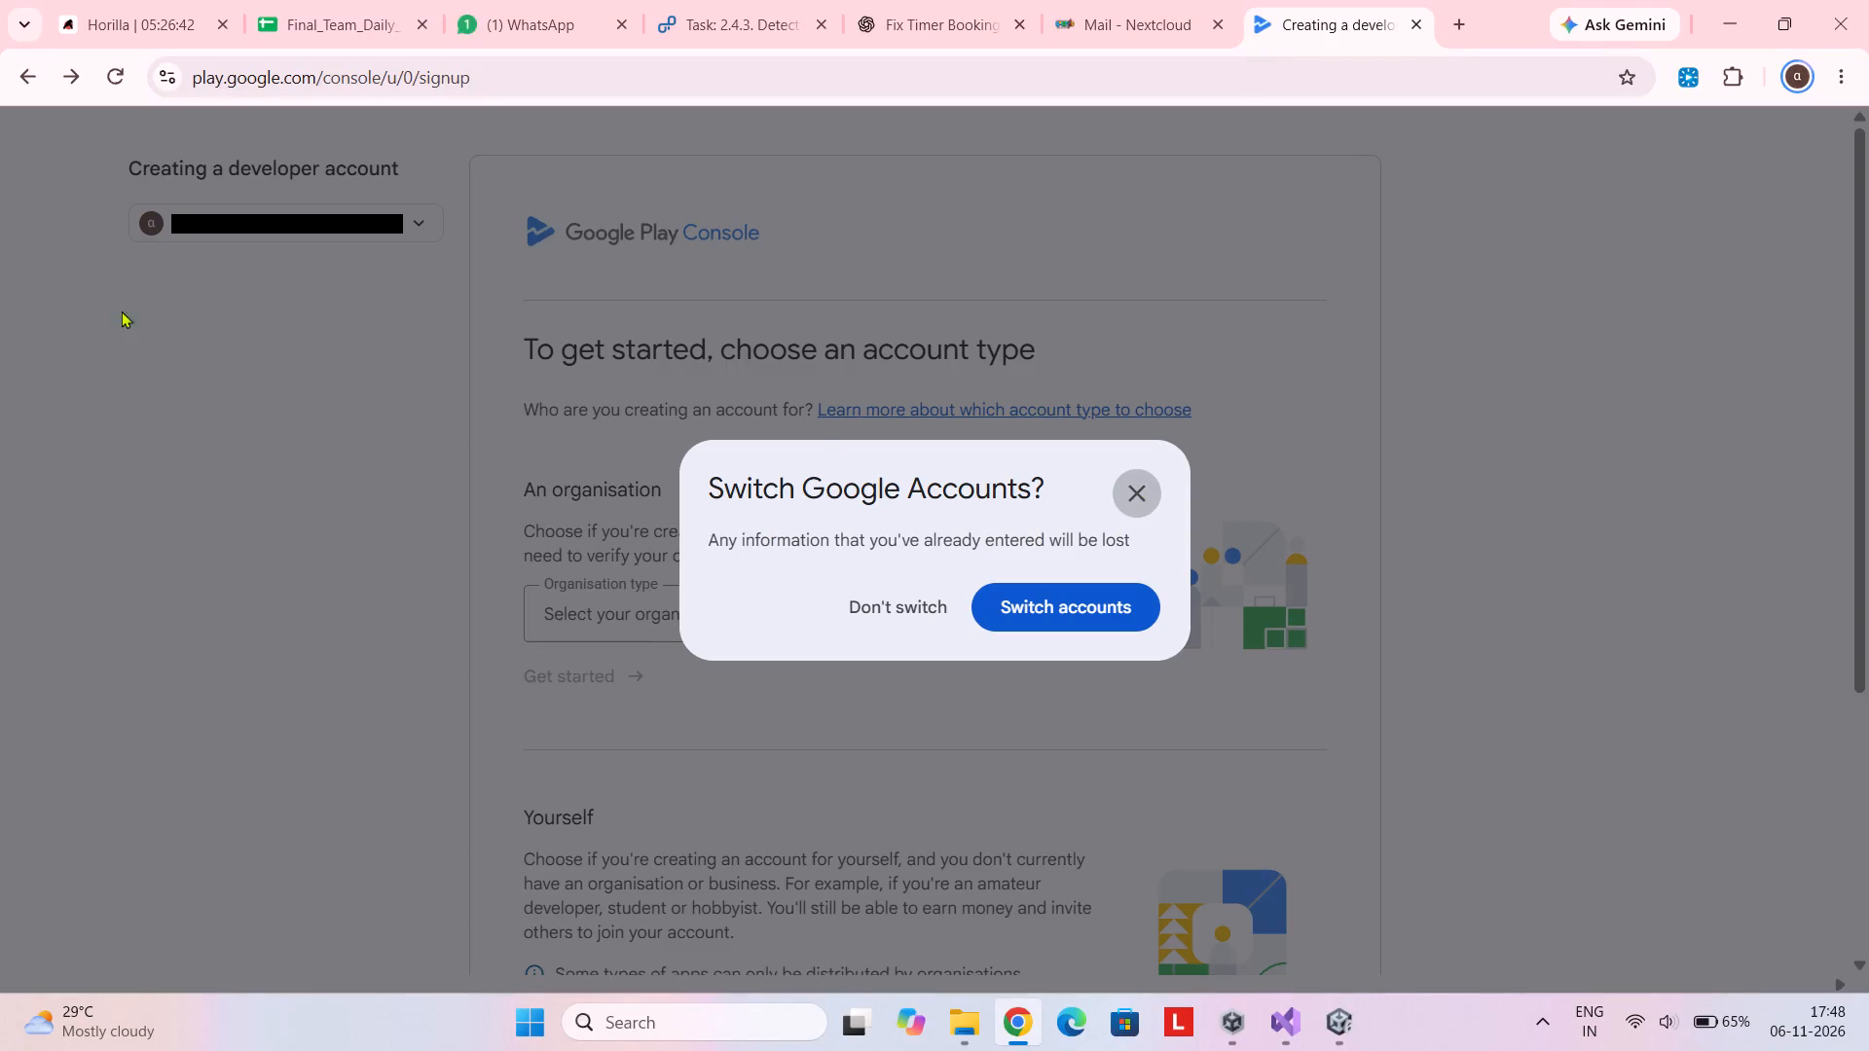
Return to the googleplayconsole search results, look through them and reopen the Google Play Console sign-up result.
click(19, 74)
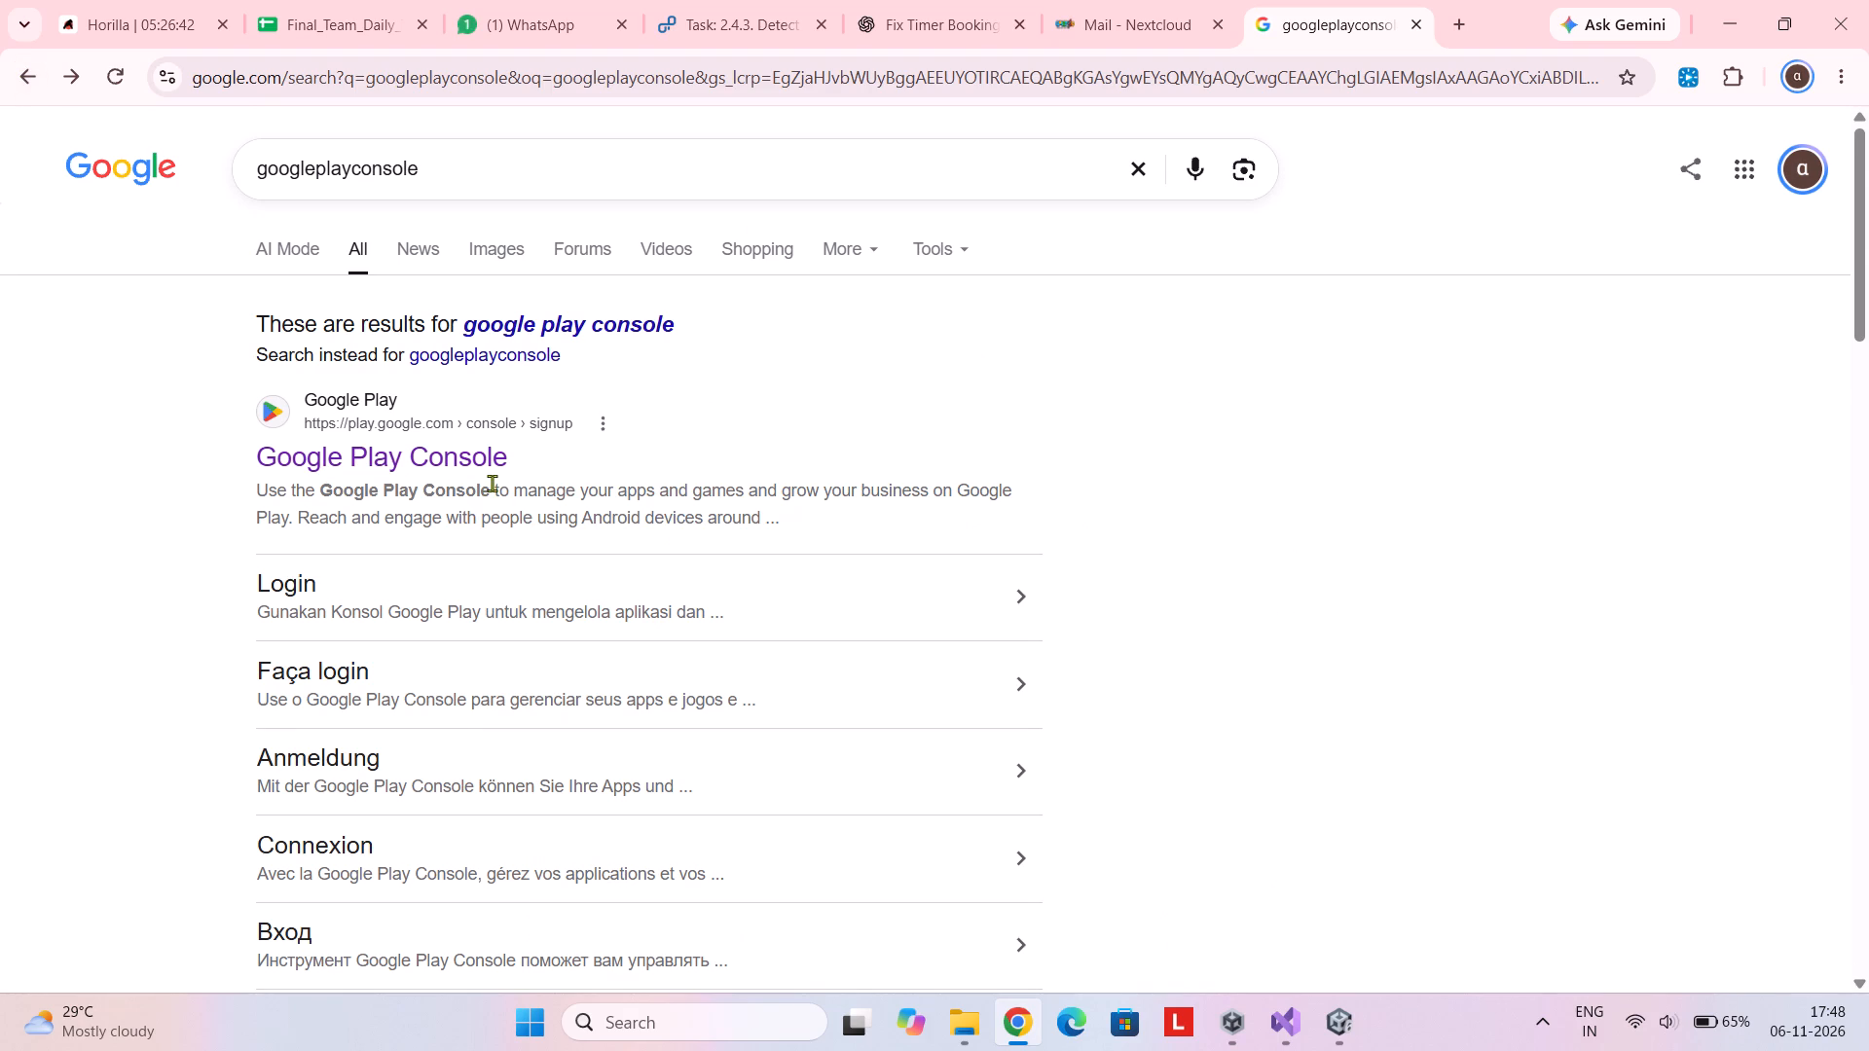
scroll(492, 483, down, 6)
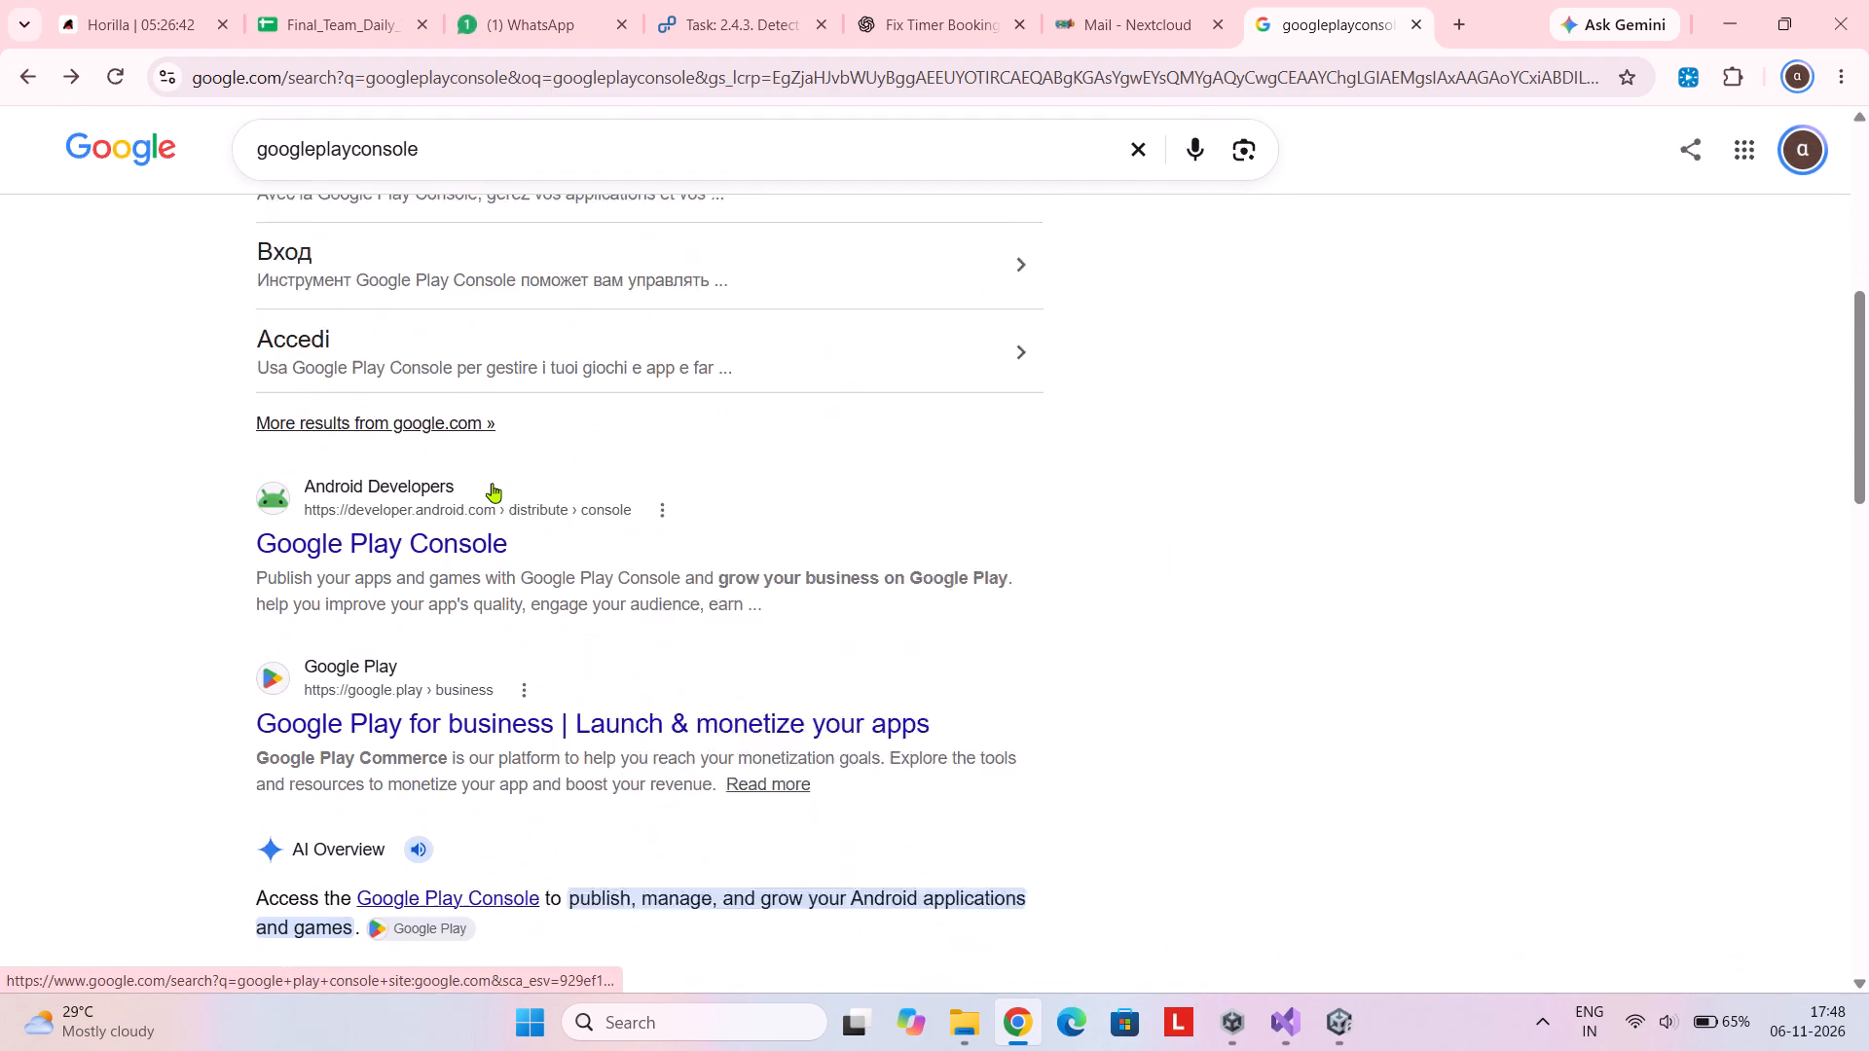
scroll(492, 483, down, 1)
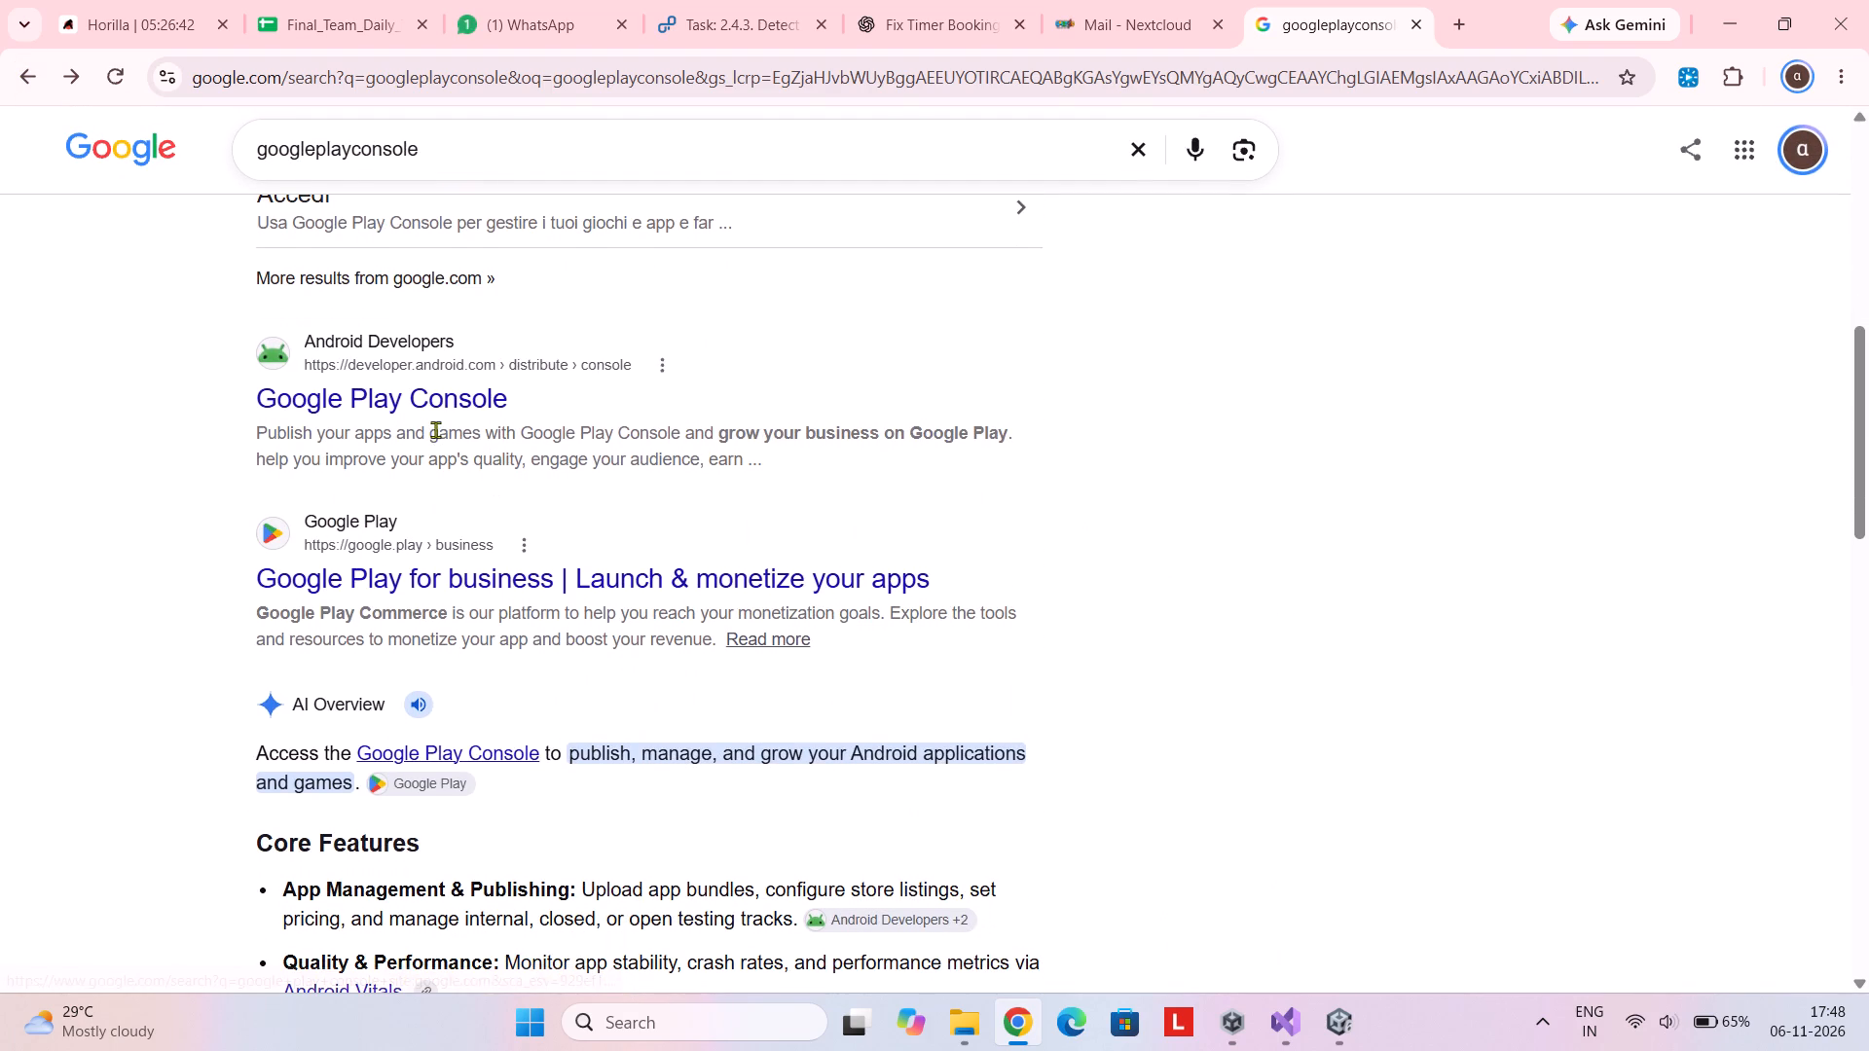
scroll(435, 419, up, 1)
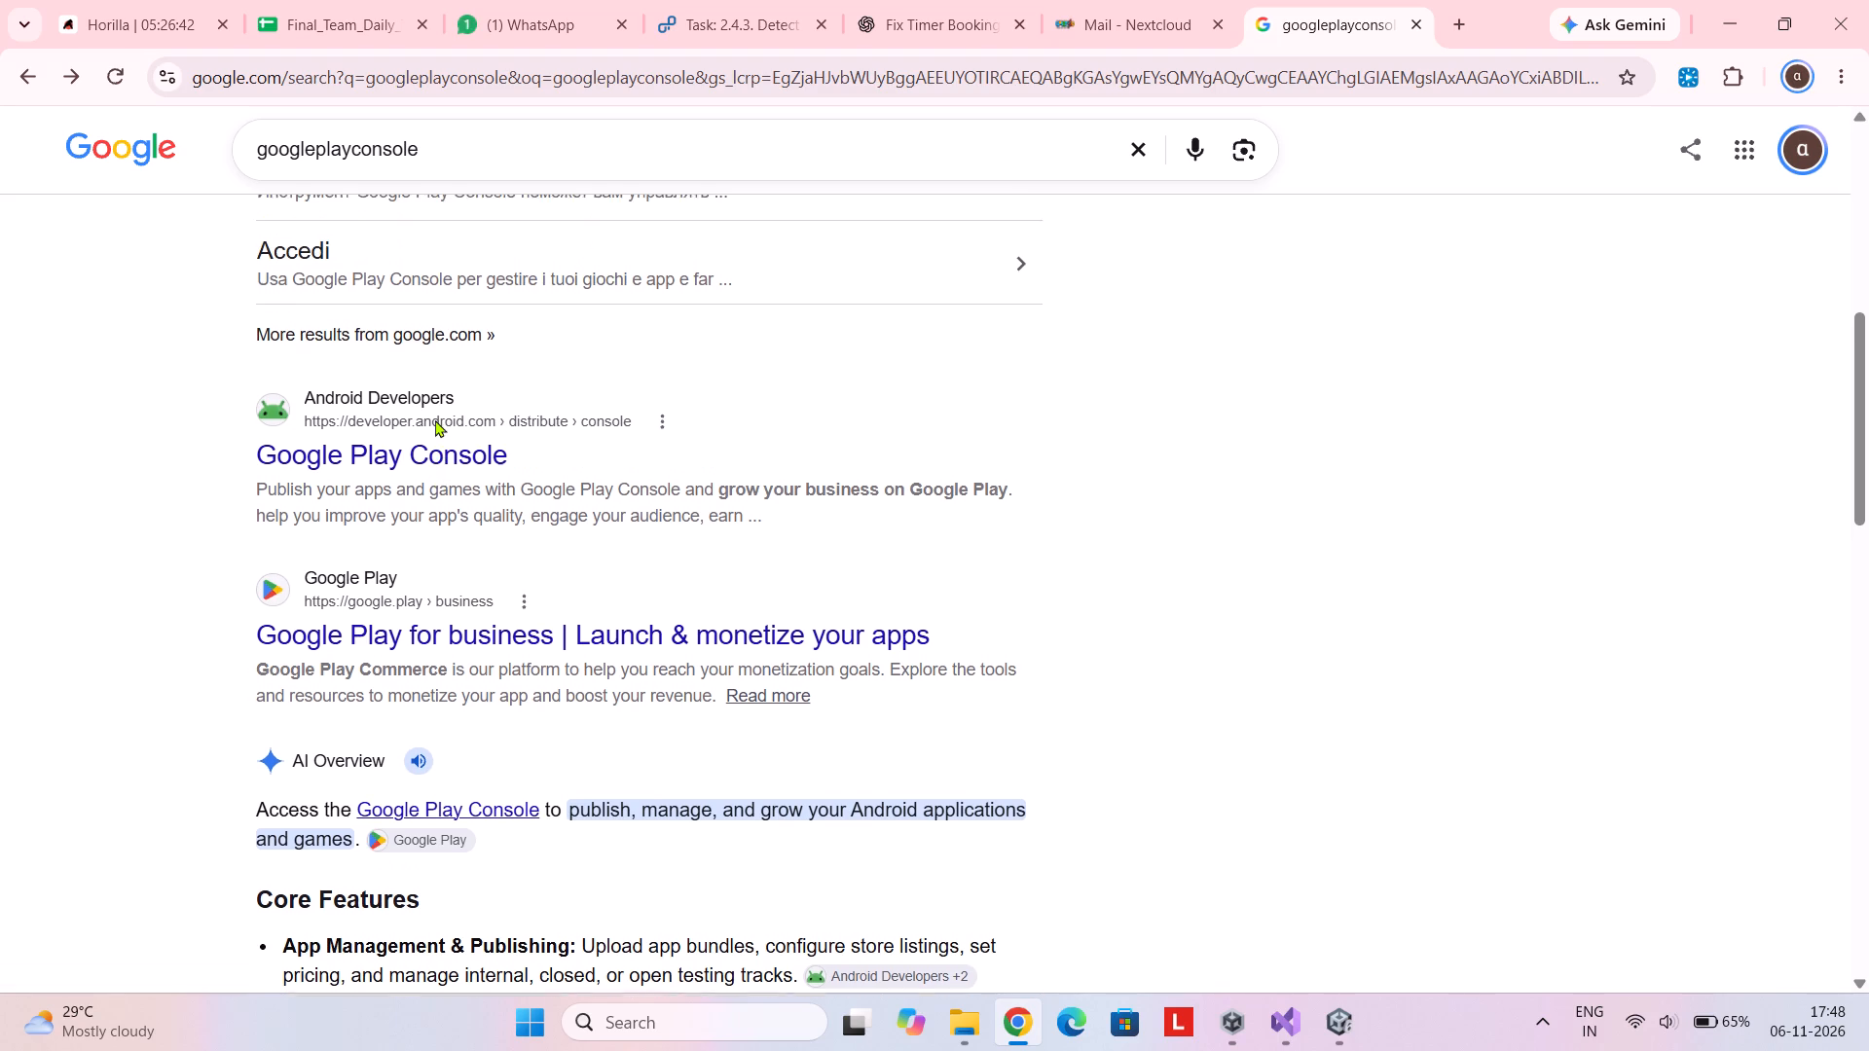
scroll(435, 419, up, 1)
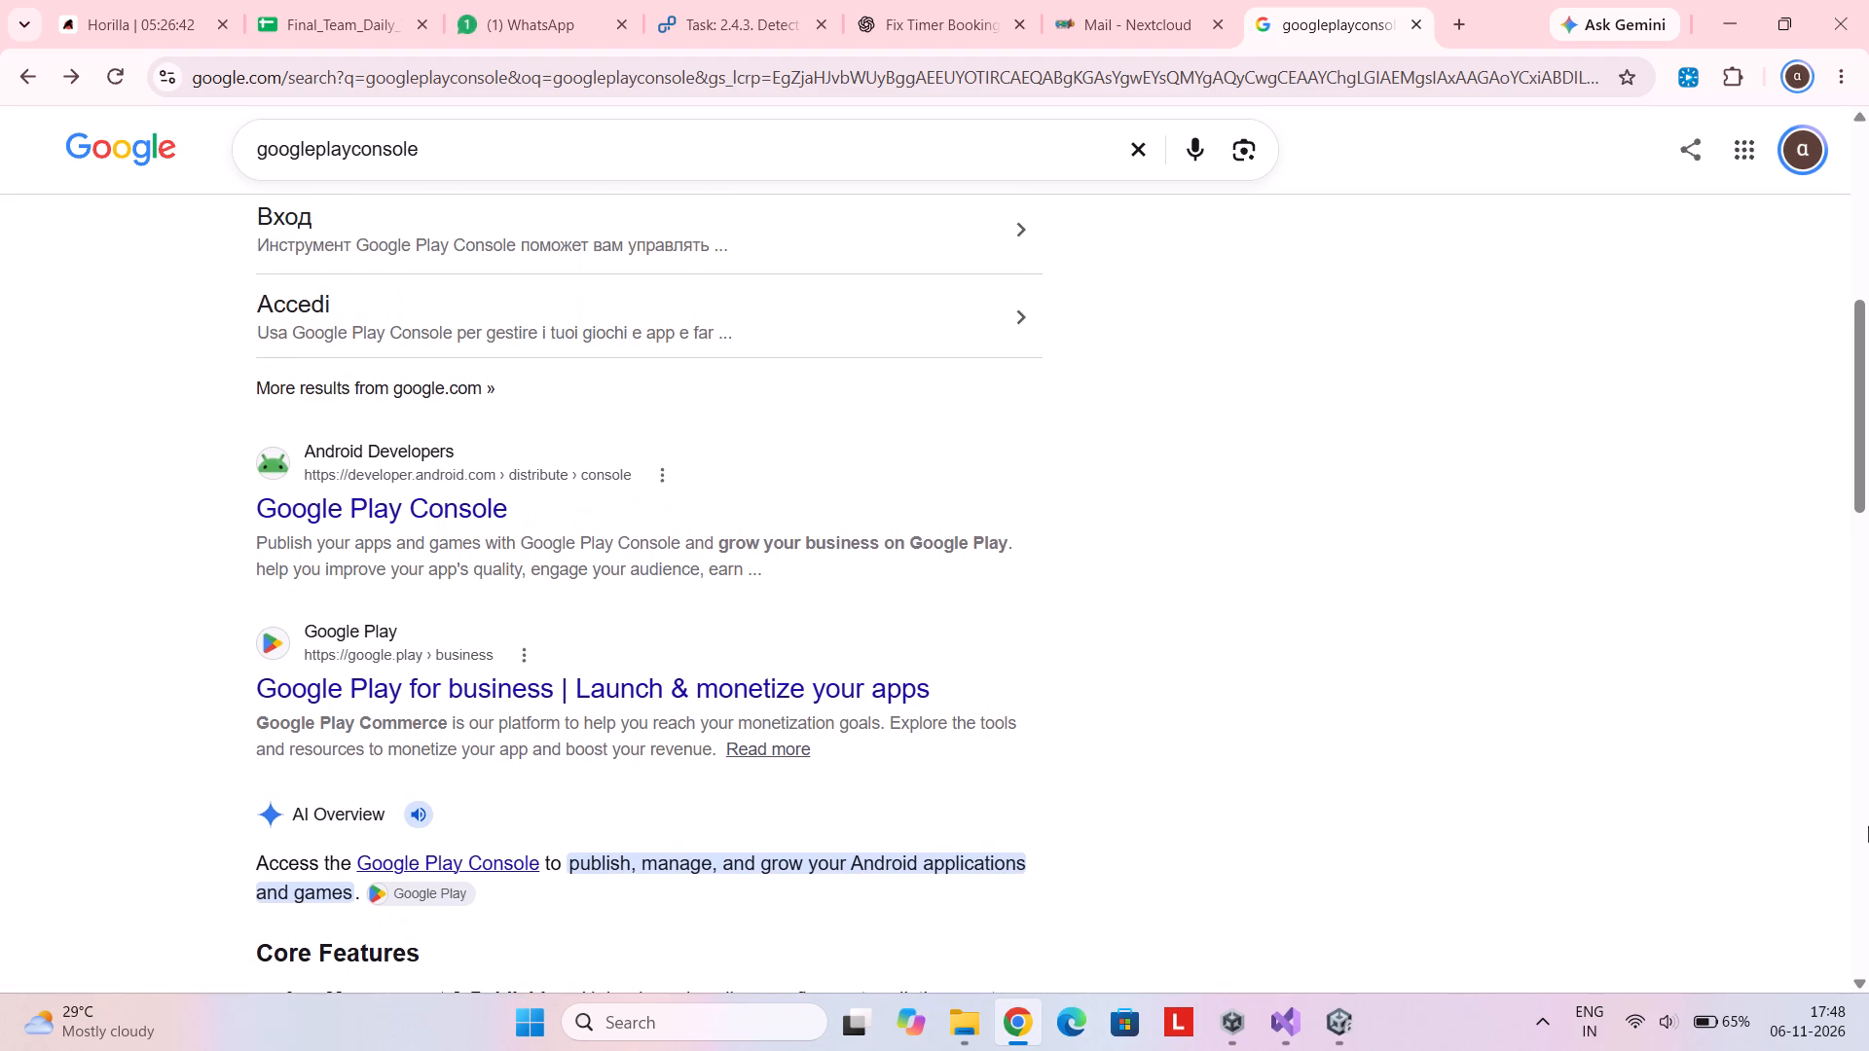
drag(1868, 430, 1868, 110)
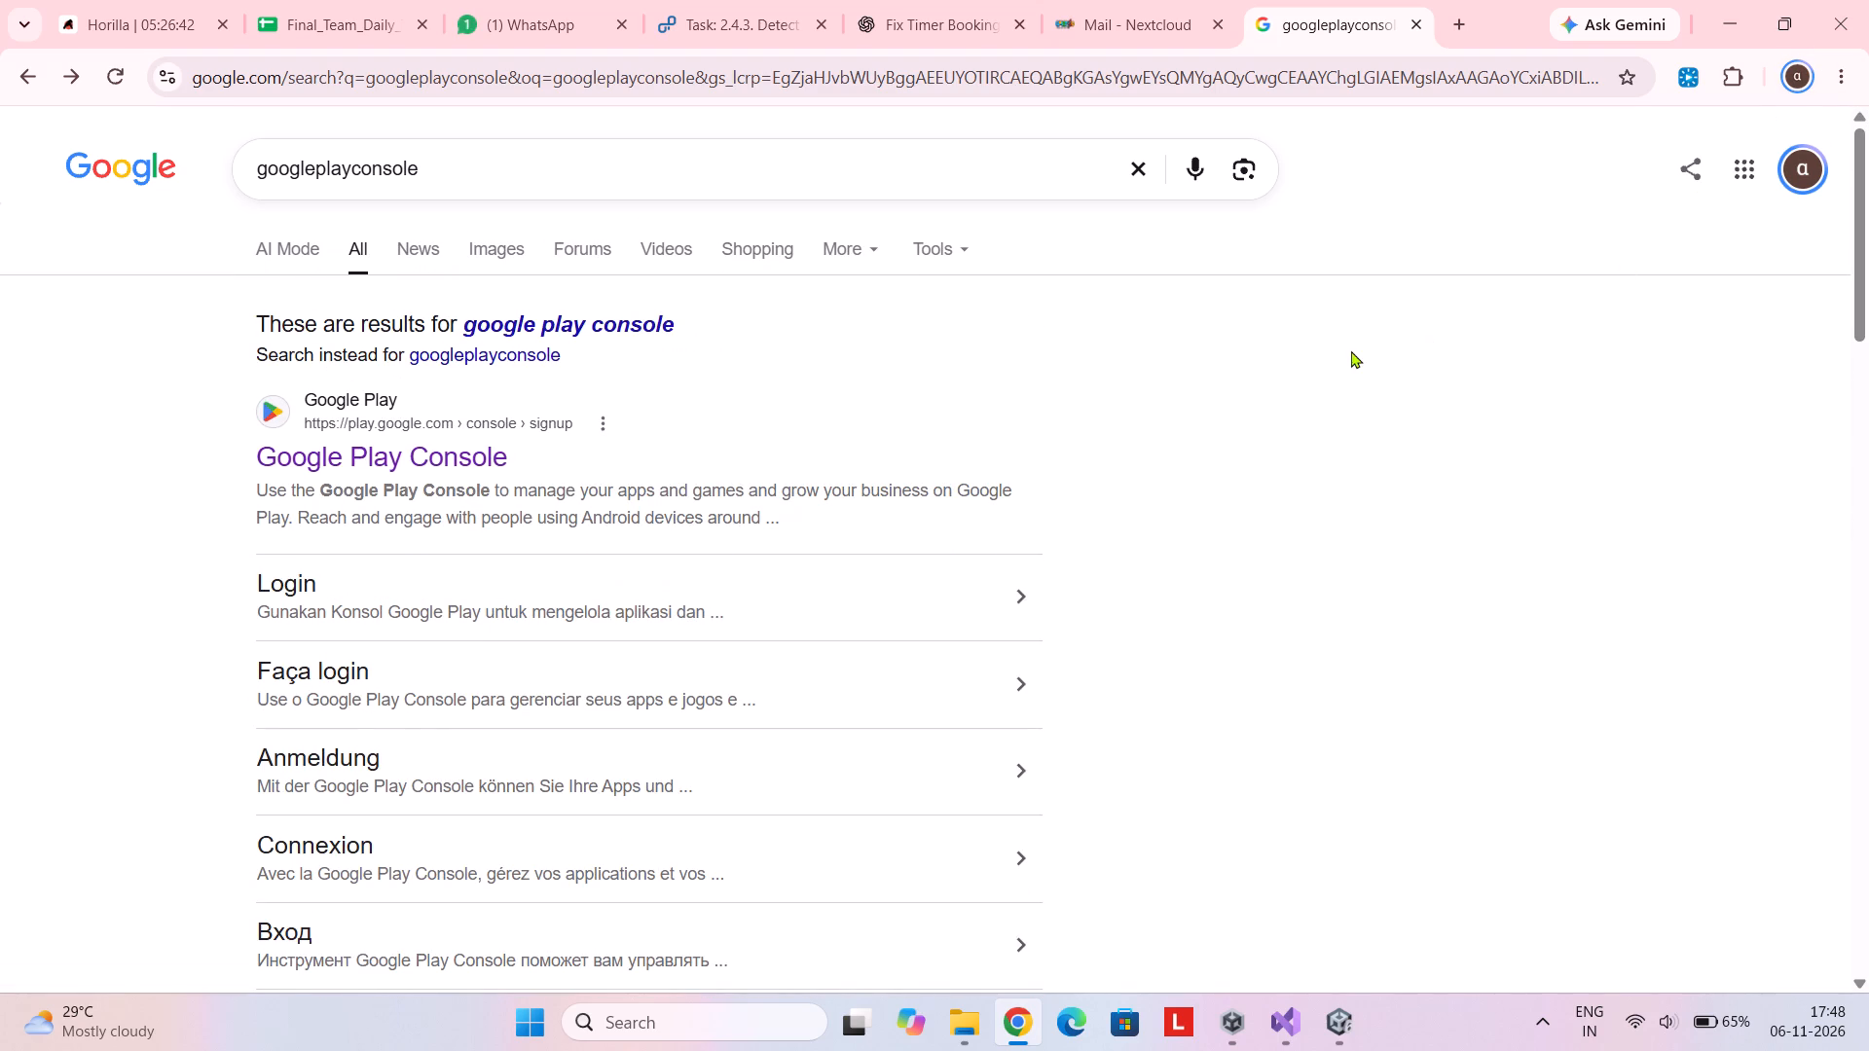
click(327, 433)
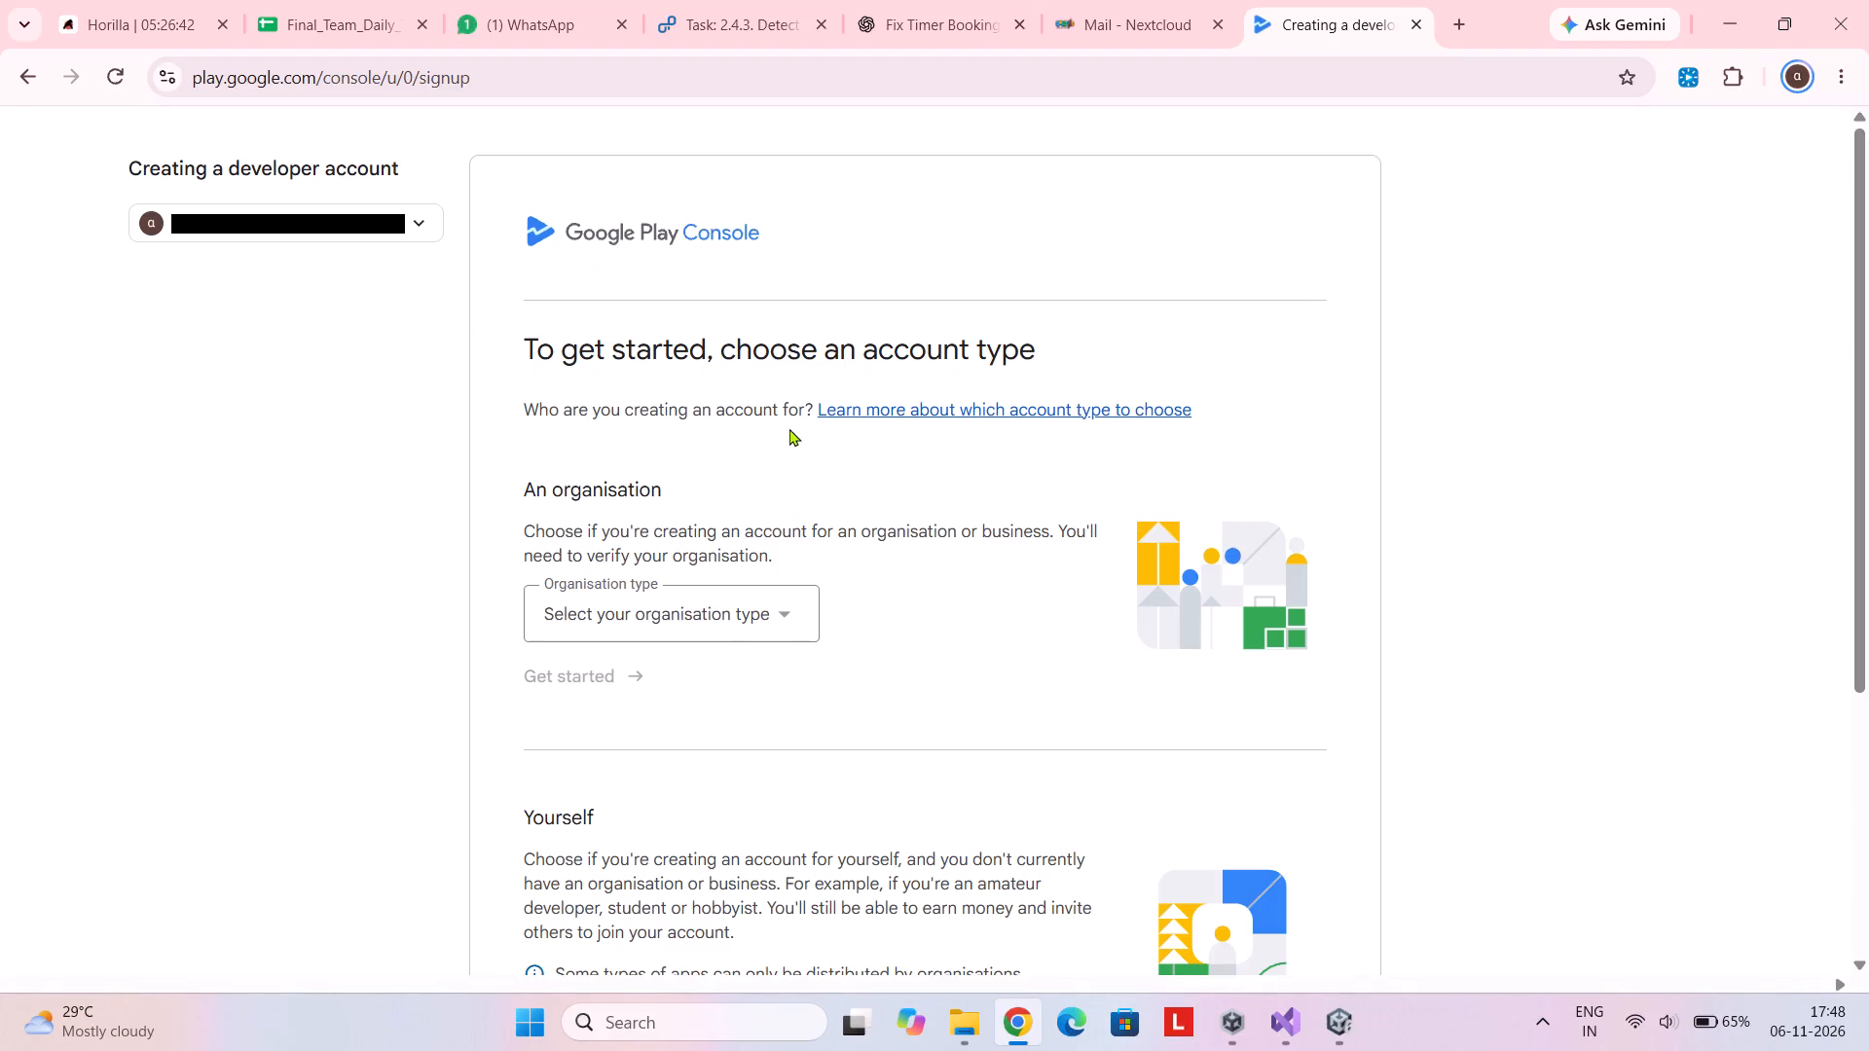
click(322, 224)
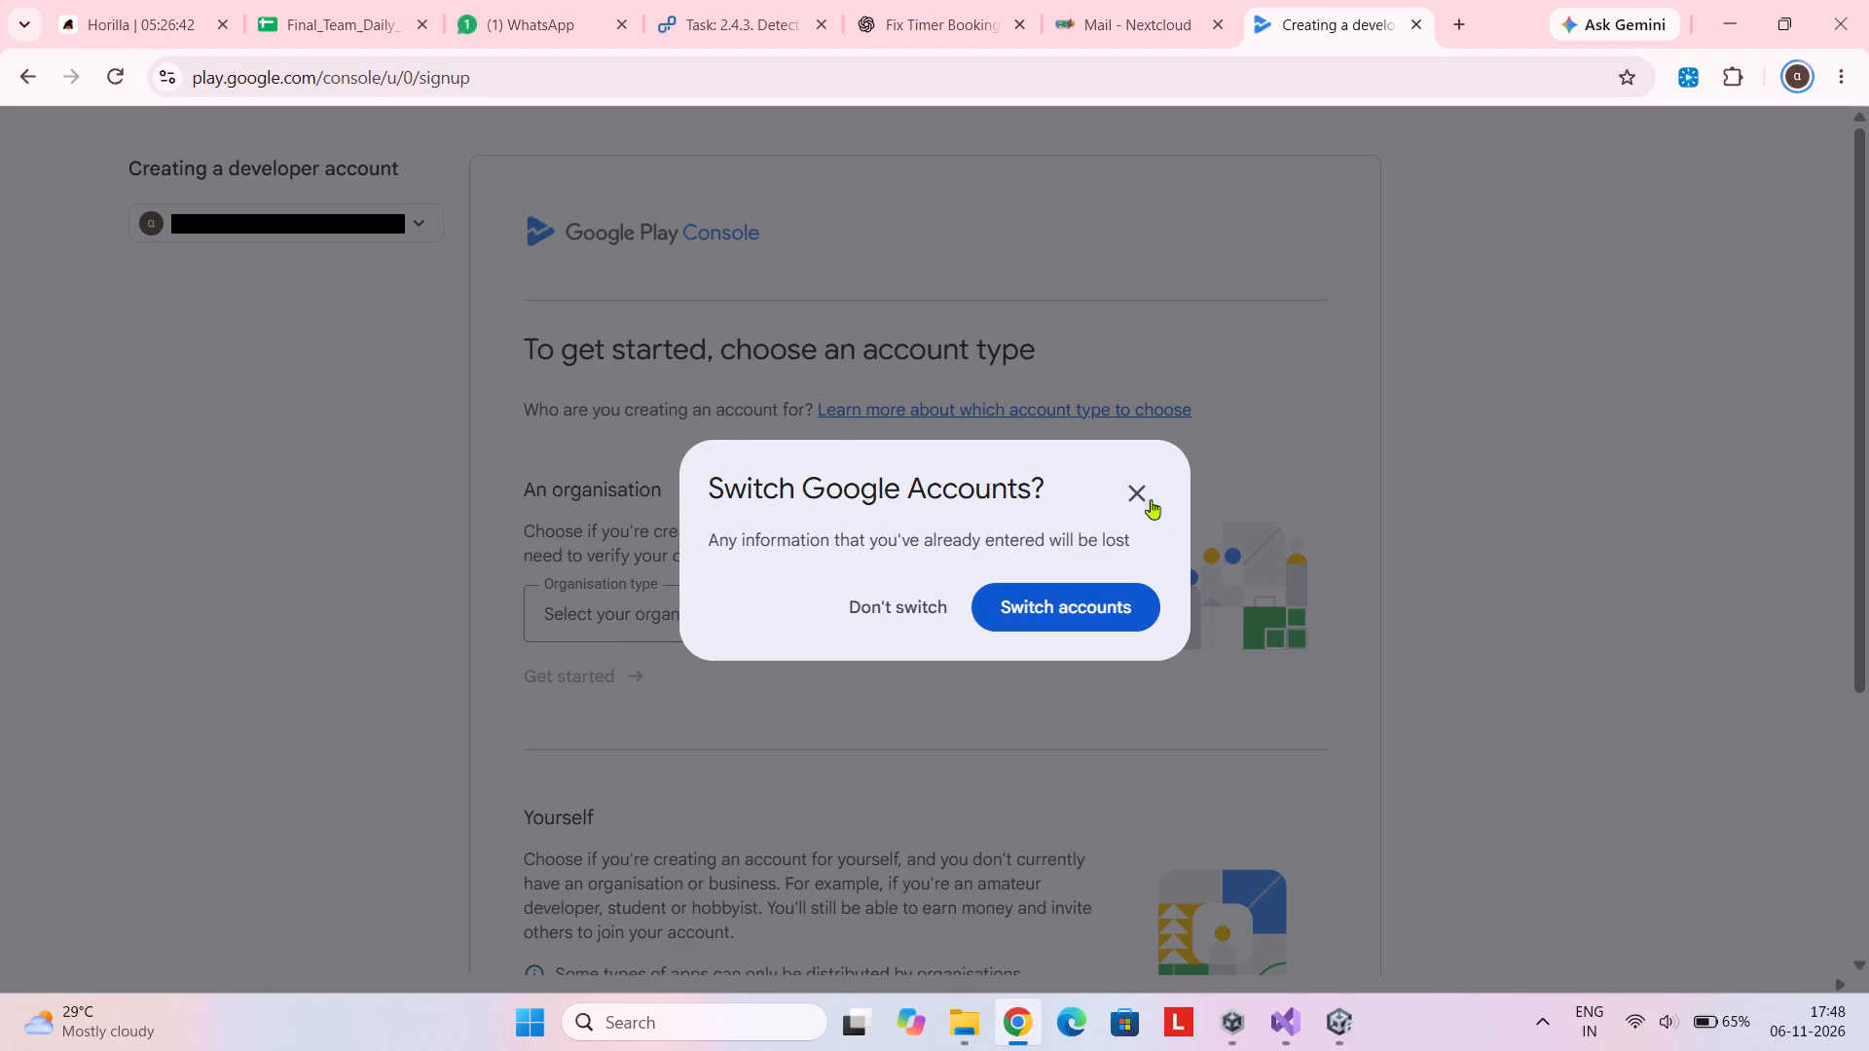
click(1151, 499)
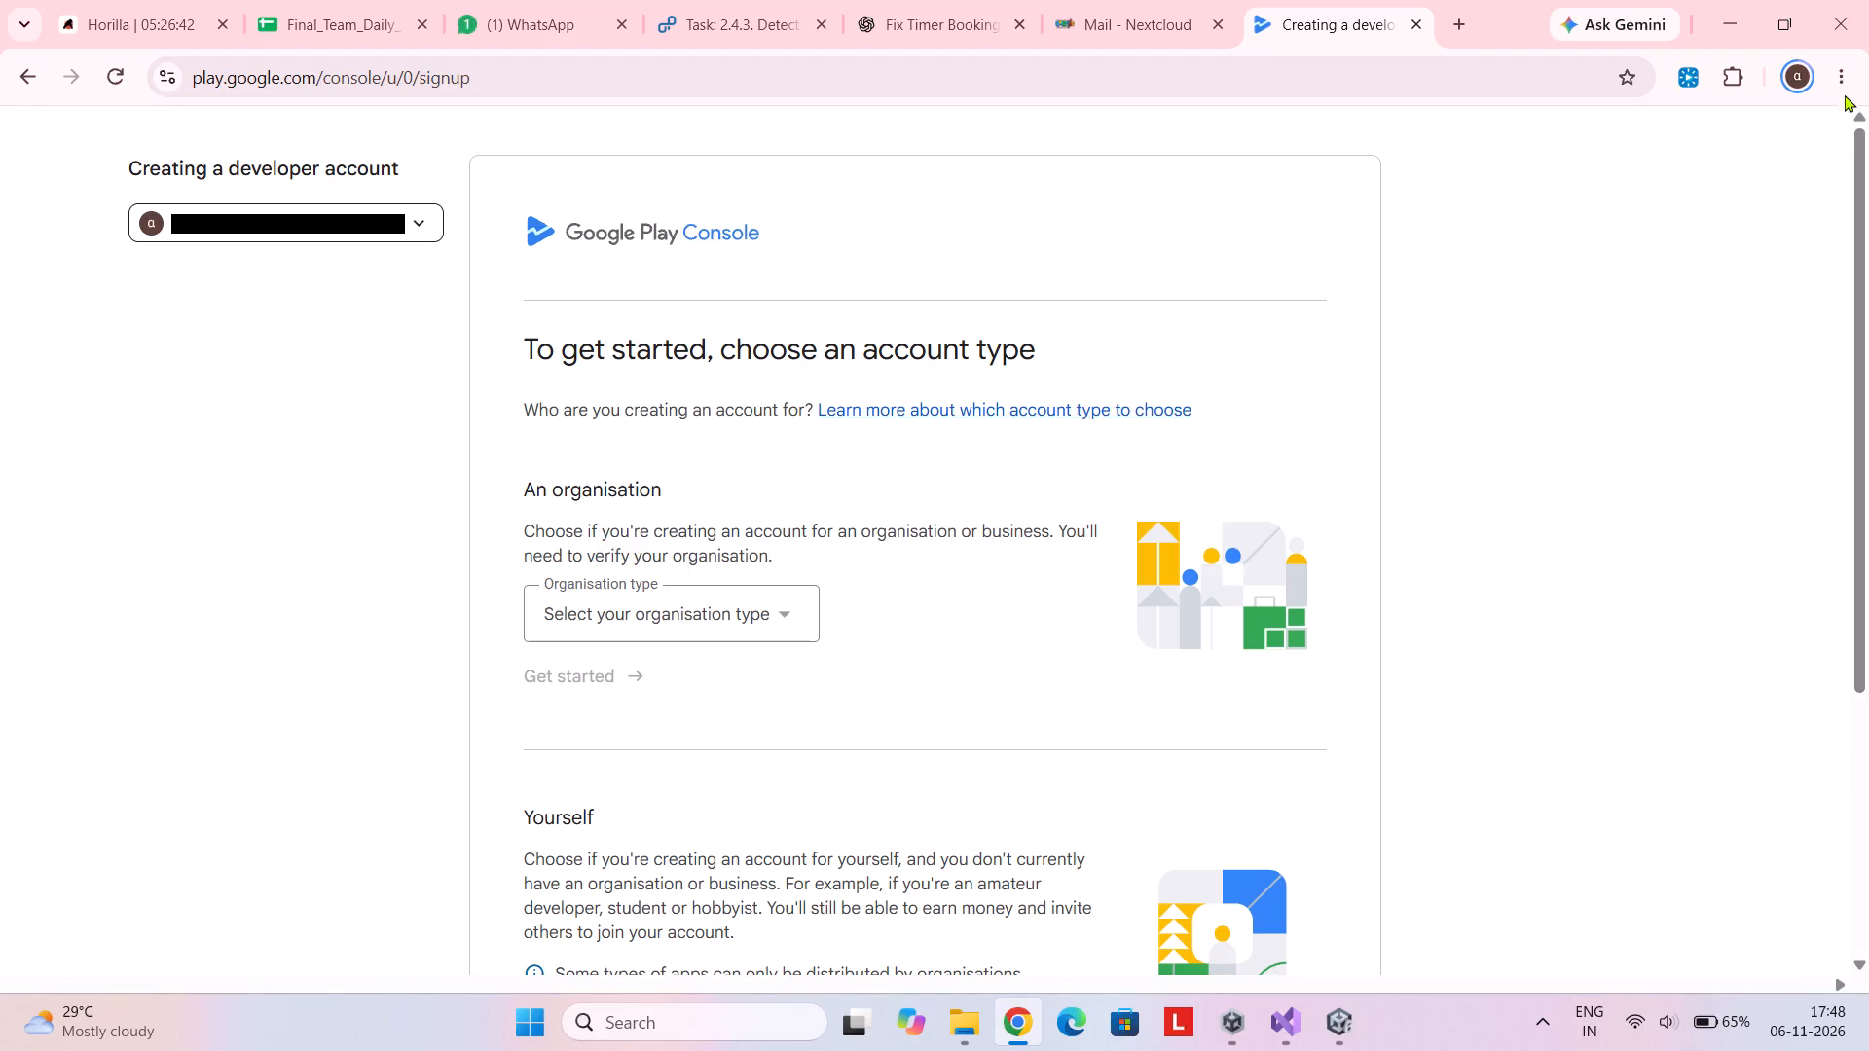
Open the full browsing history, find the earlier Play Console visits and open the 13:16 Home entry from play.google.com.
click(1843, 88)
click(1655, 354)
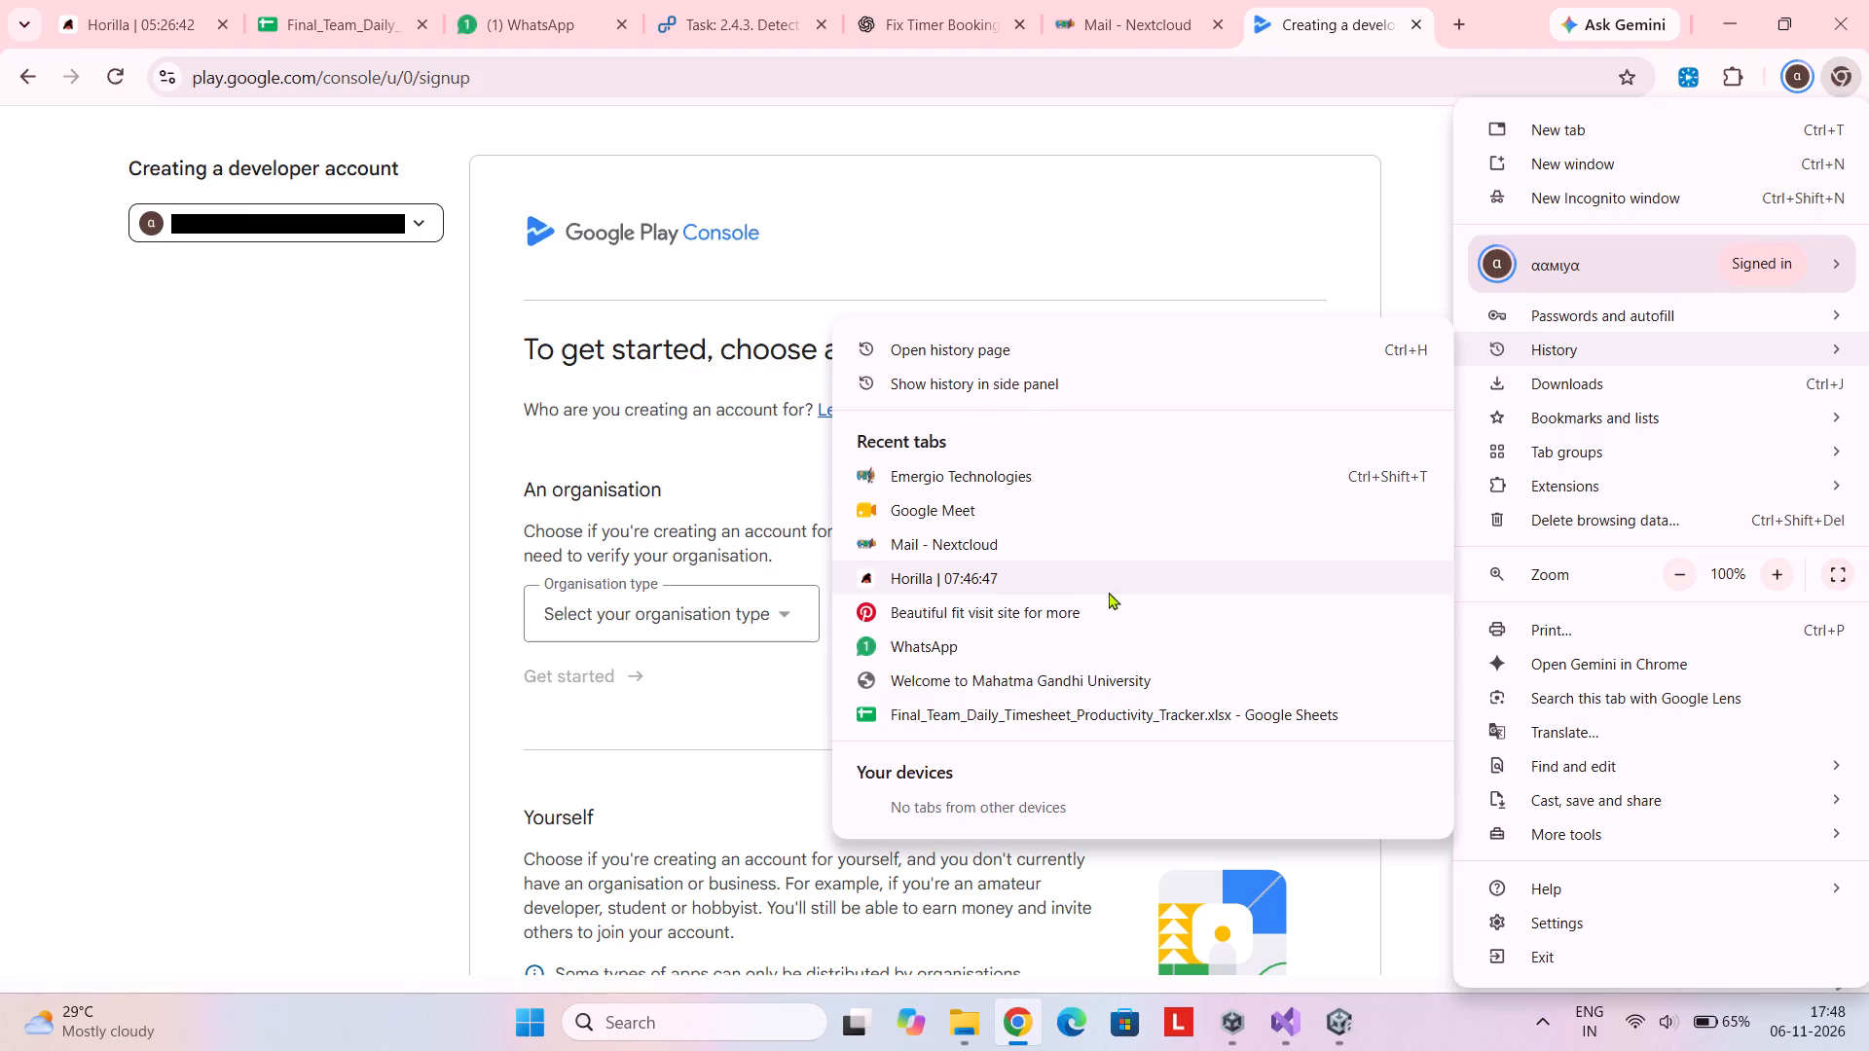
click(1090, 358)
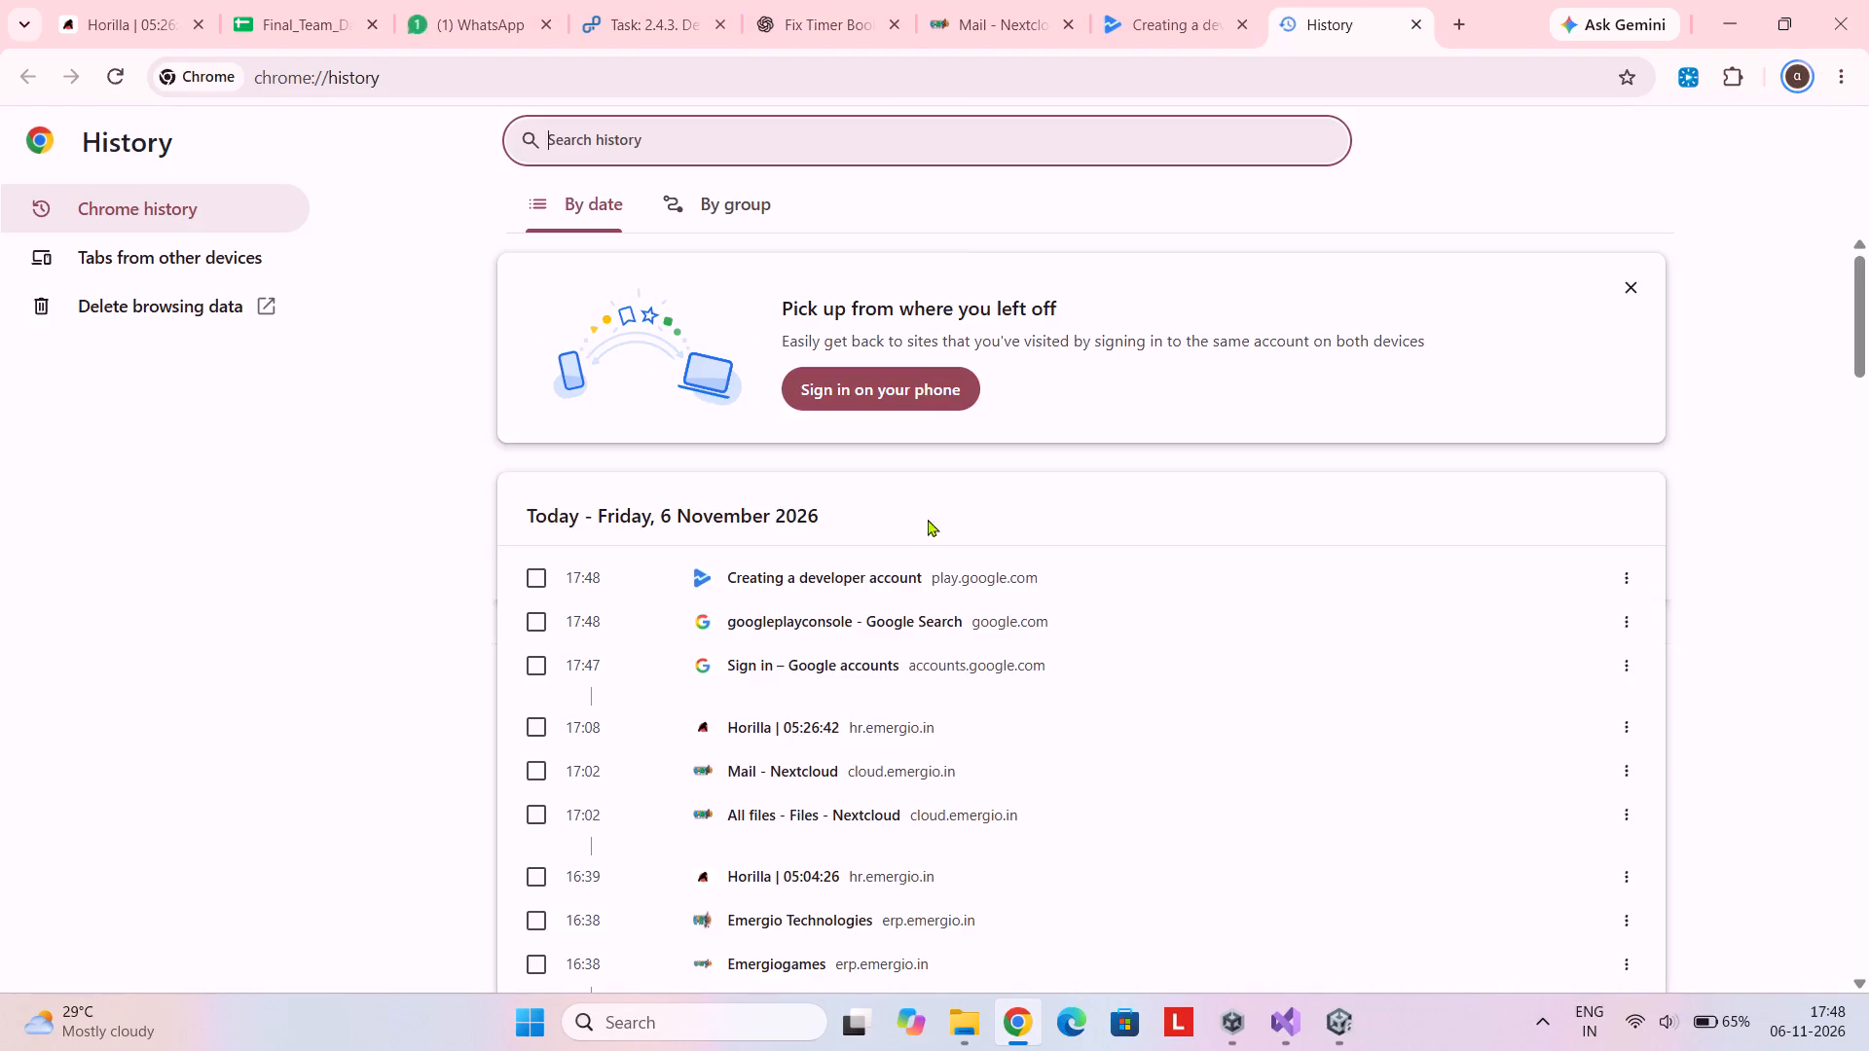
scroll(868, 733, down, 11)
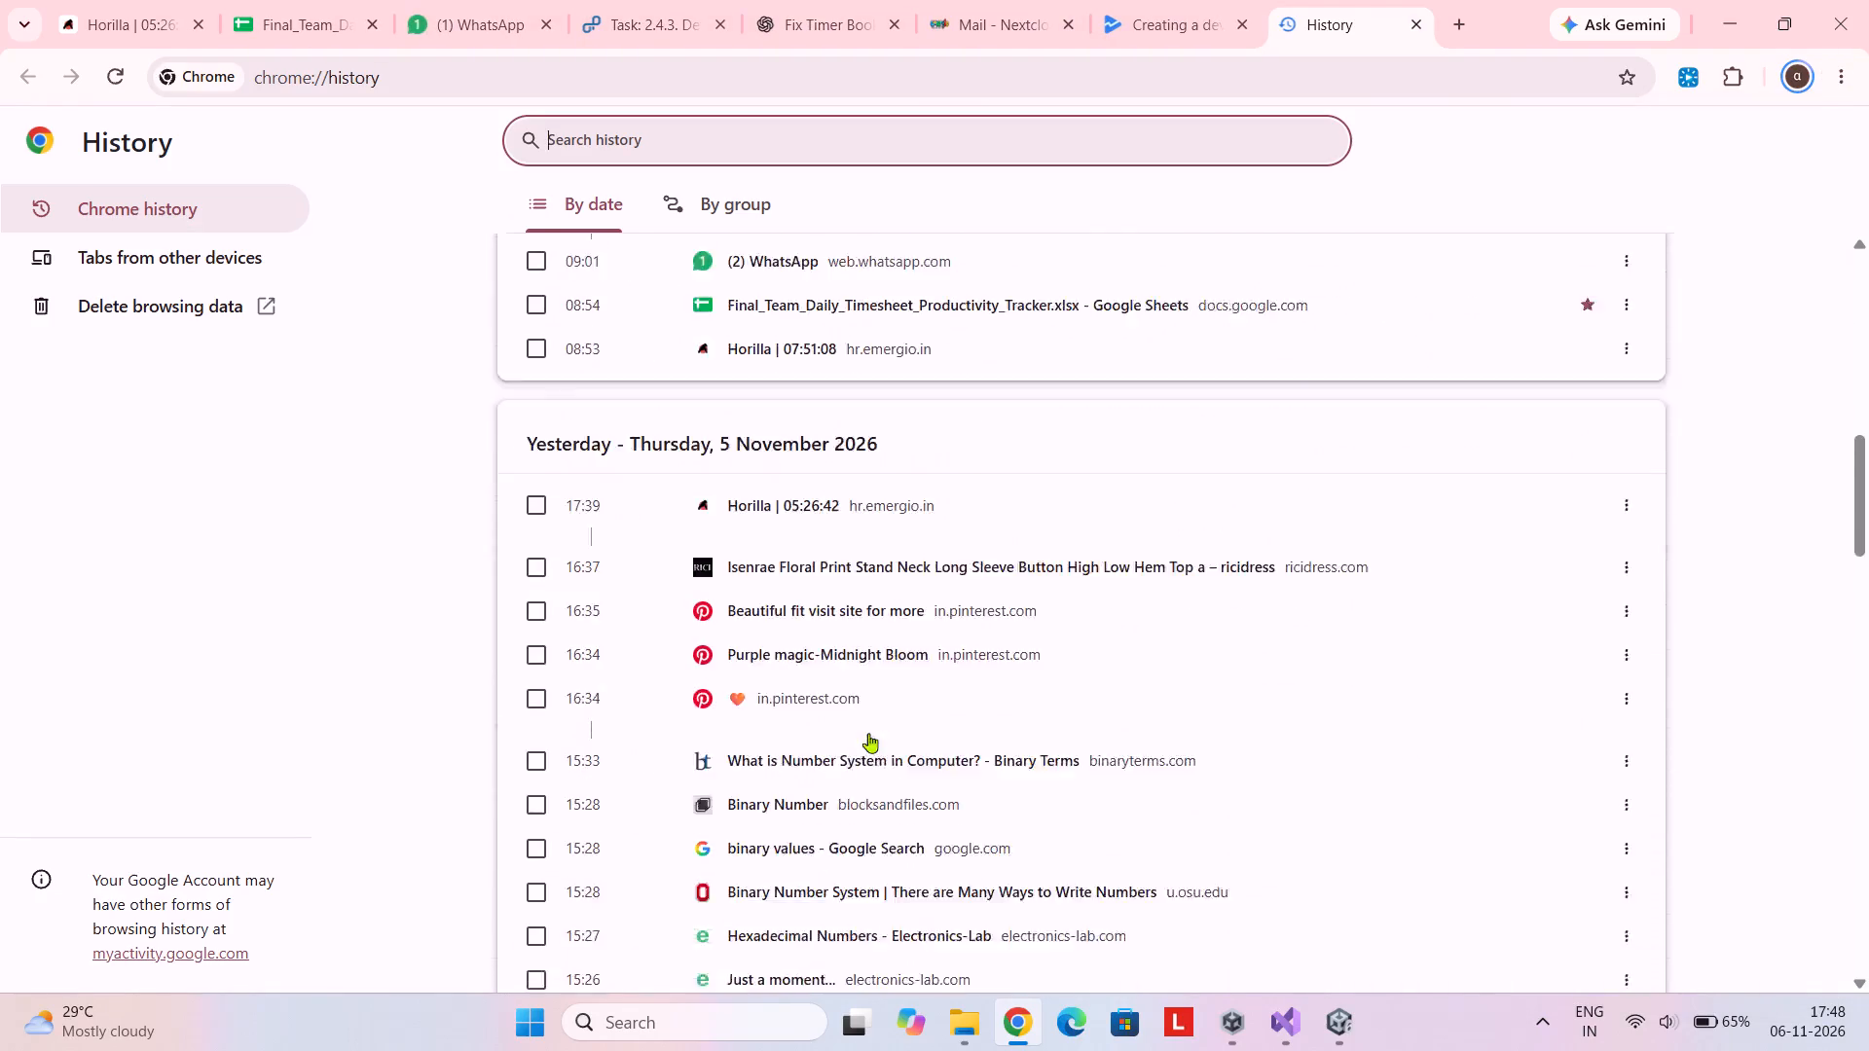
scroll(868, 733, down, 10)
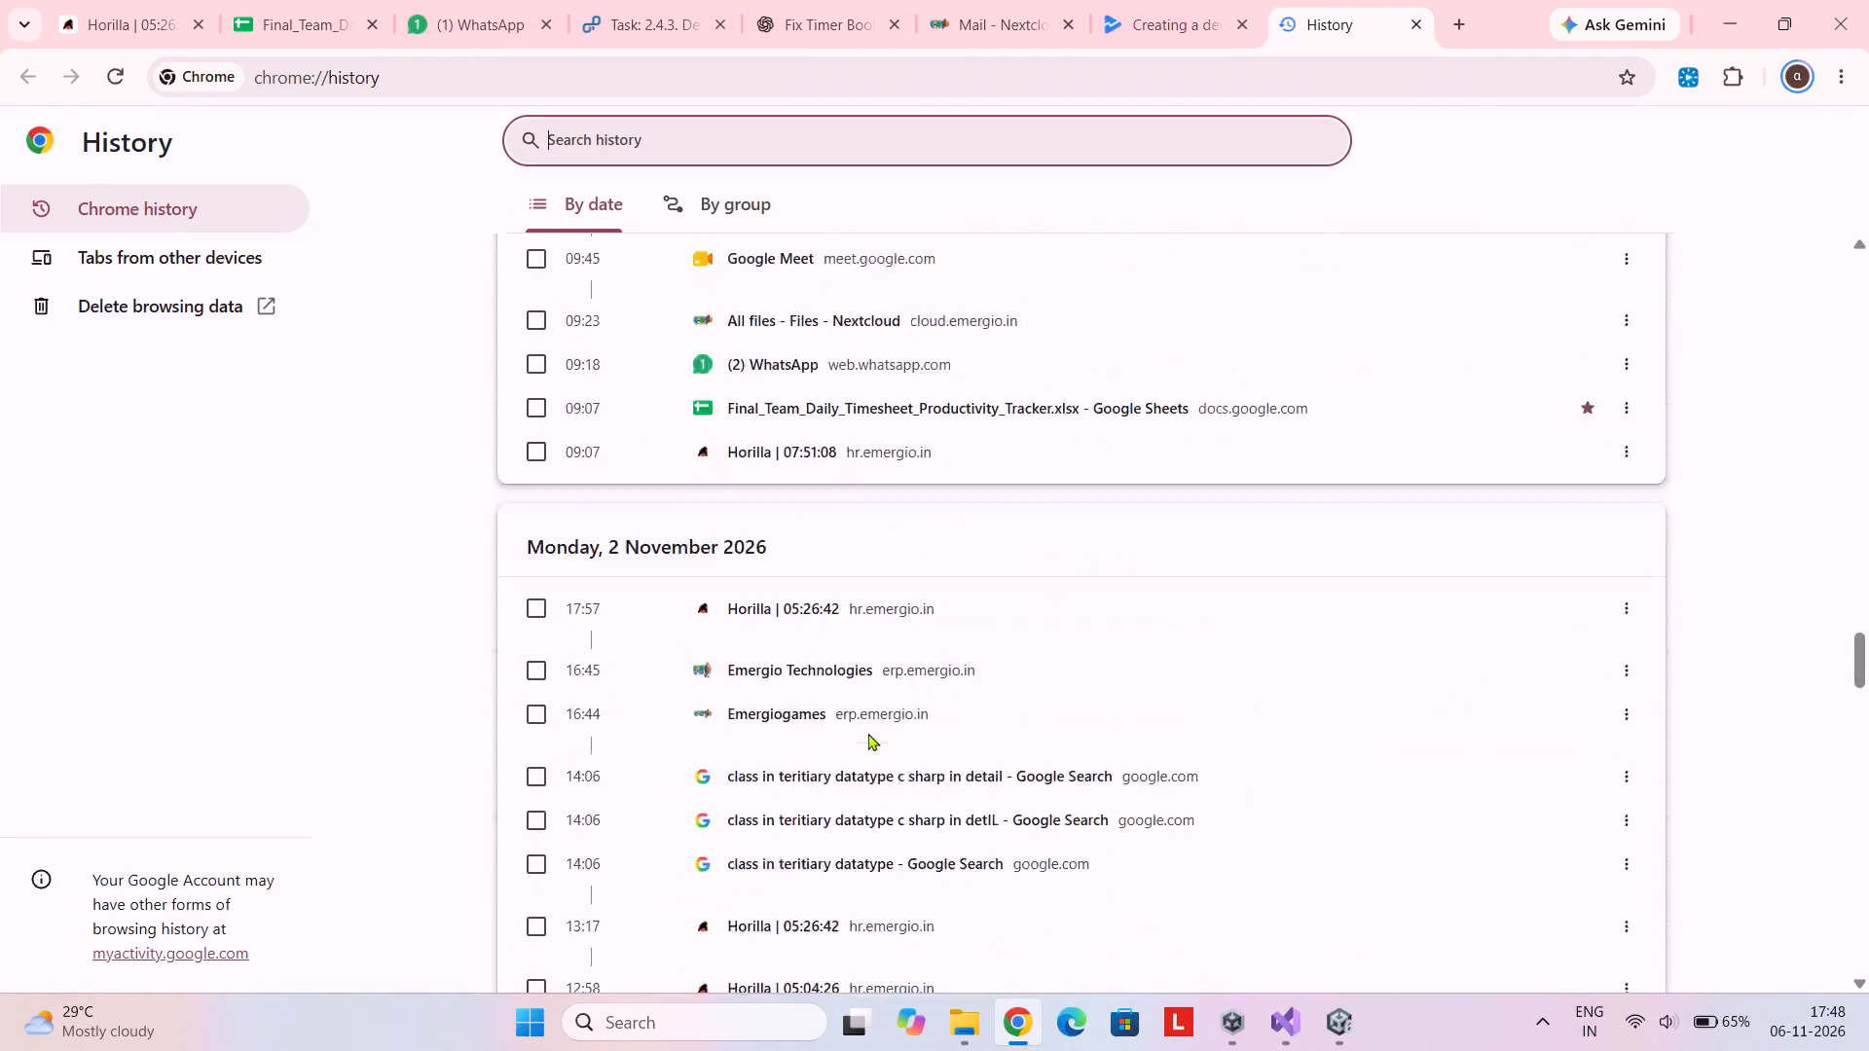
scroll(868, 733, down, 6)
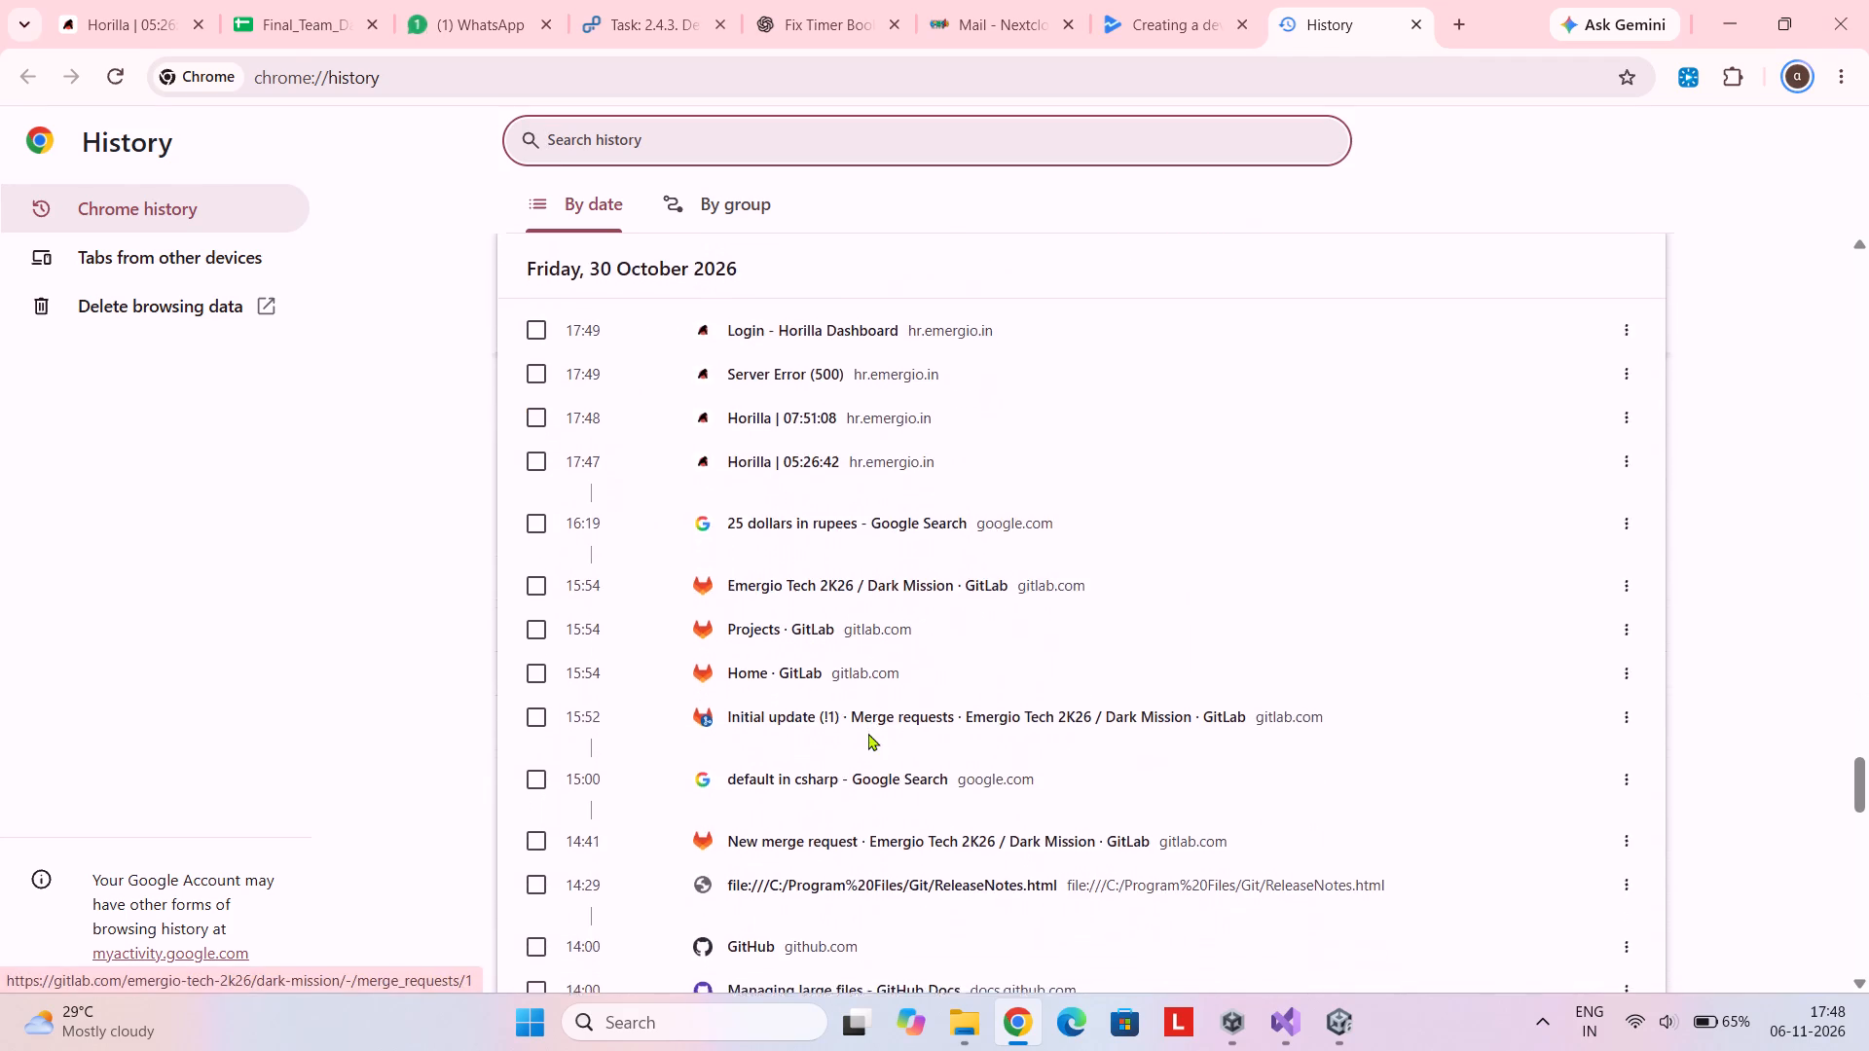
scroll(868, 733, down, 5)
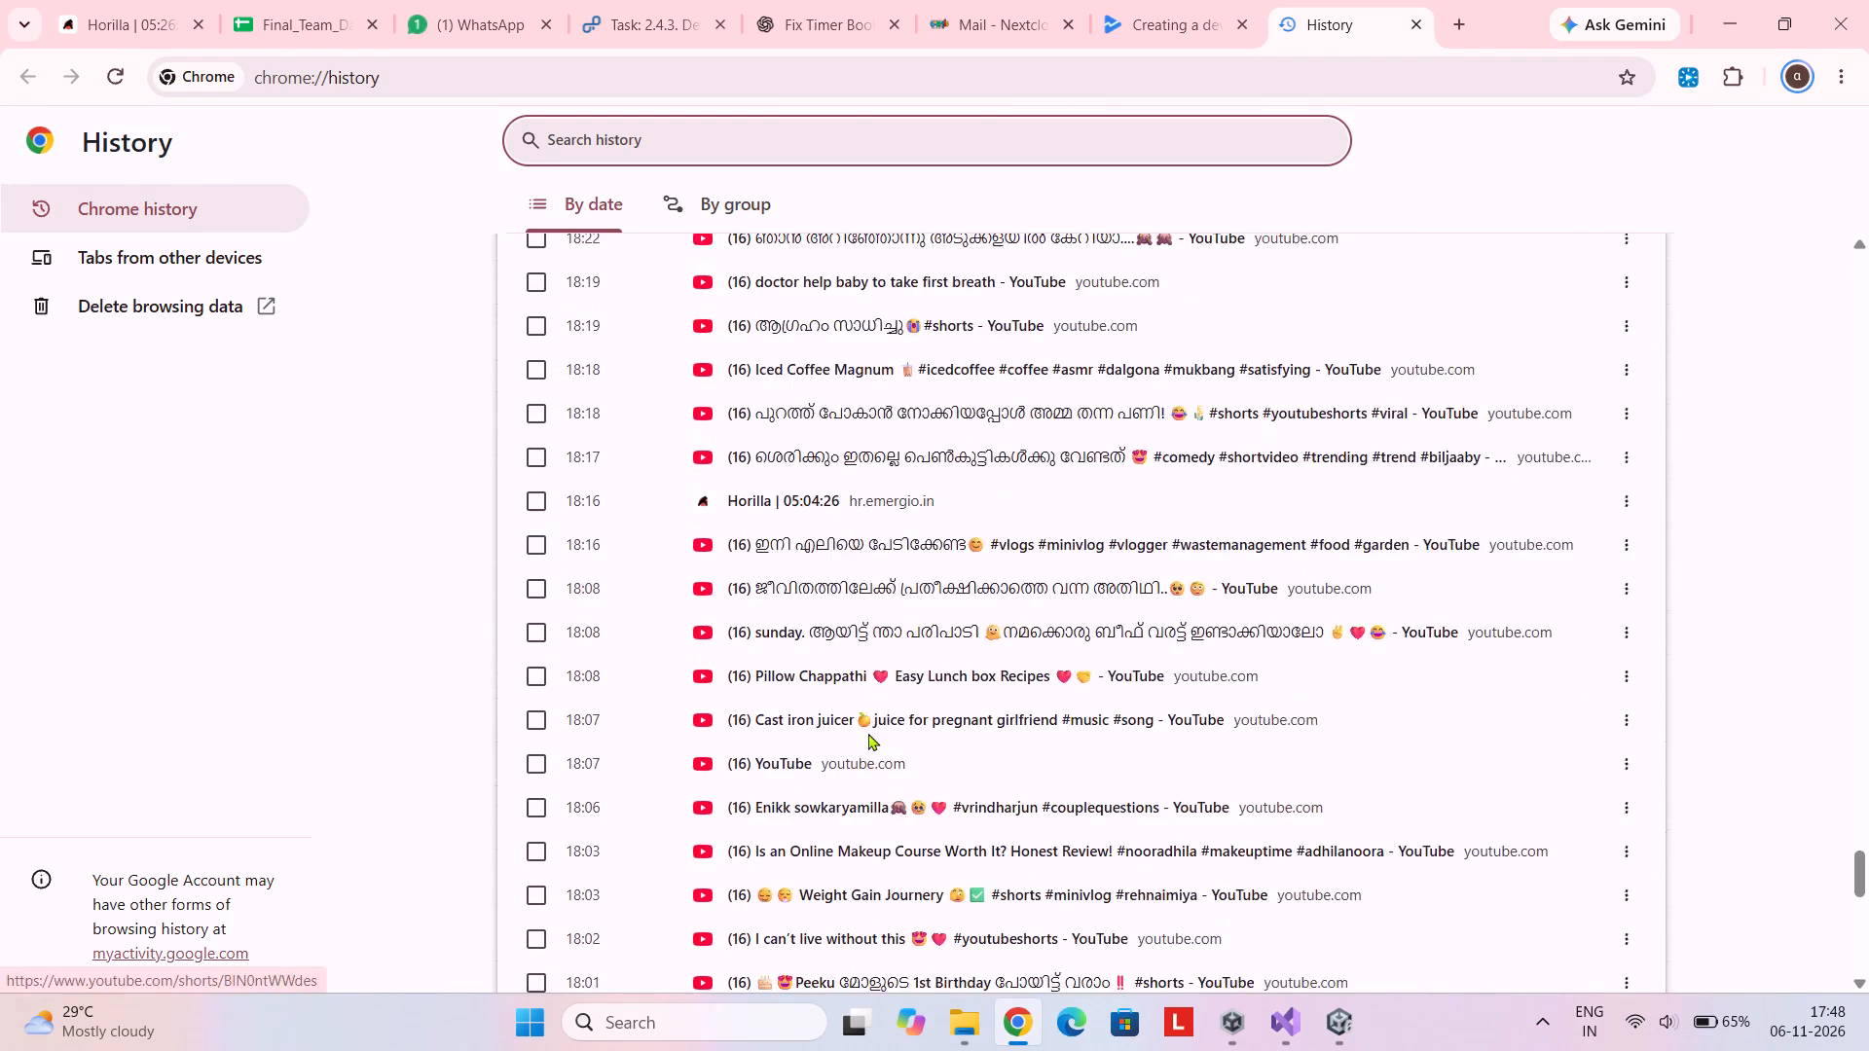
scroll(868, 733, down, 15)
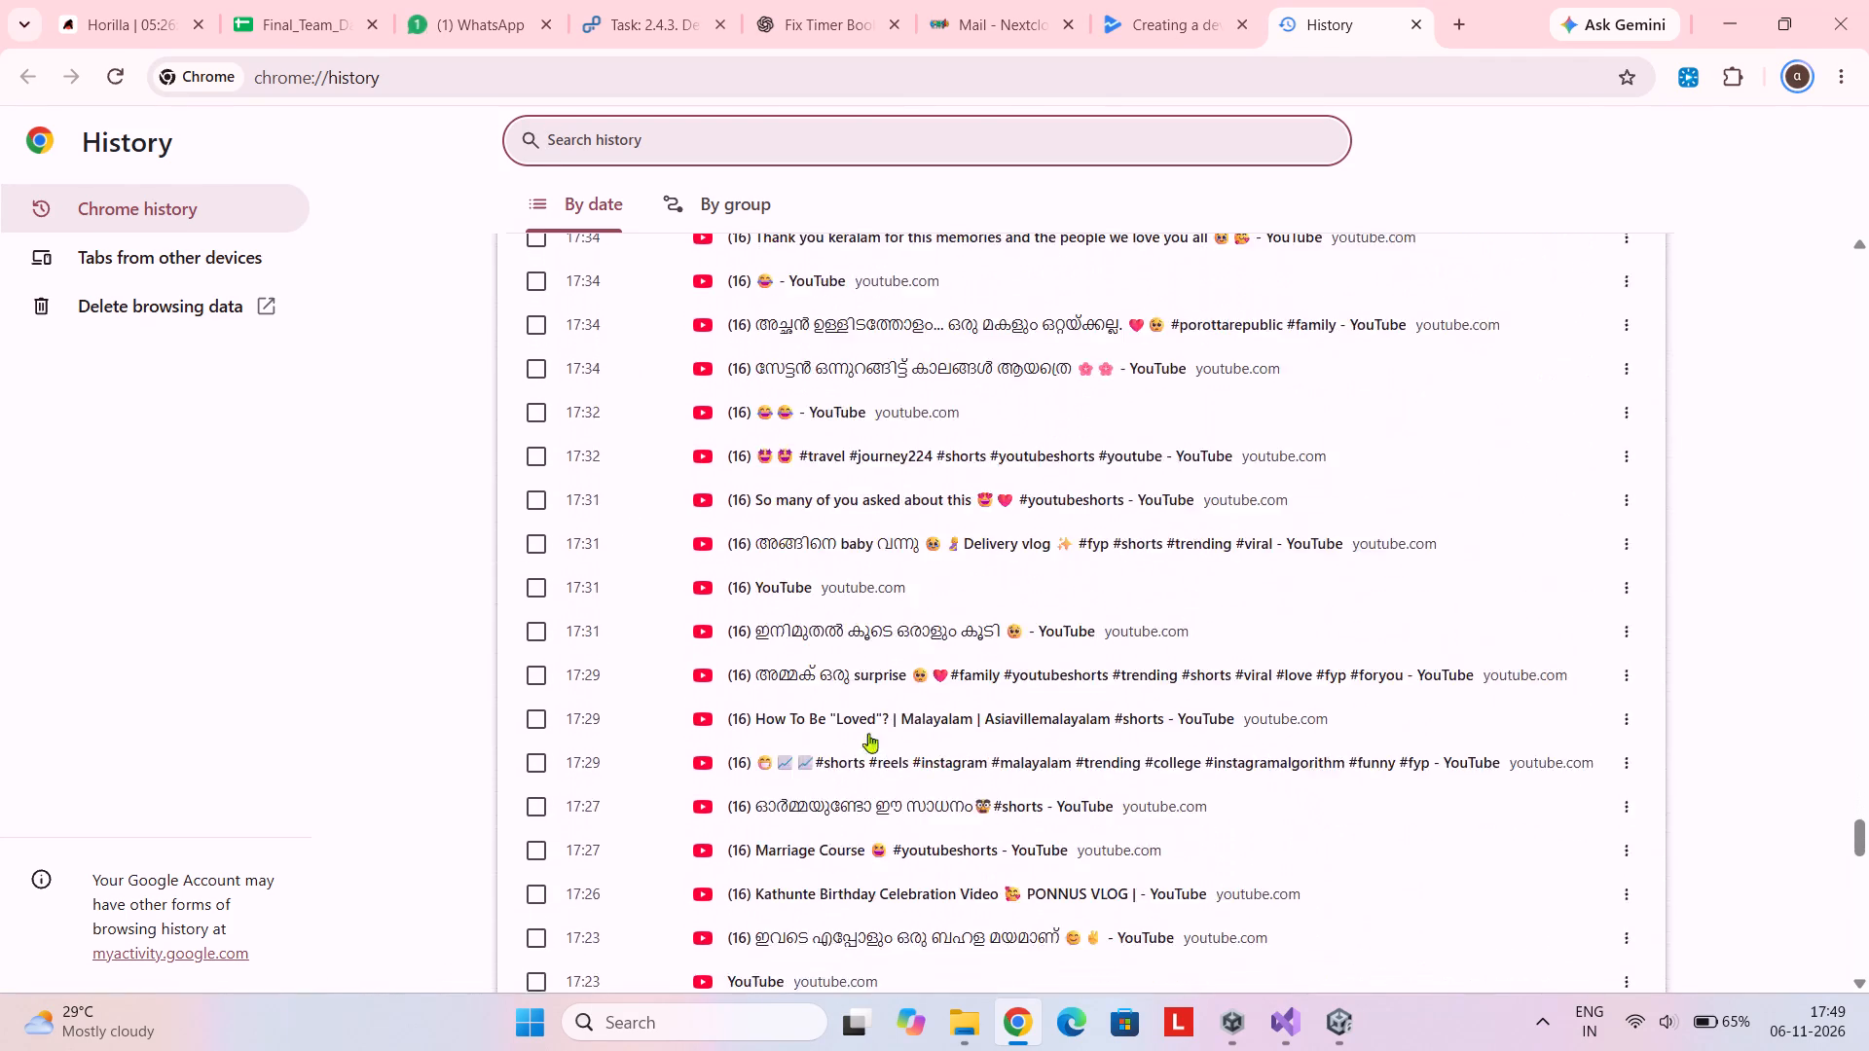
scroll(868, 733, down, 6)
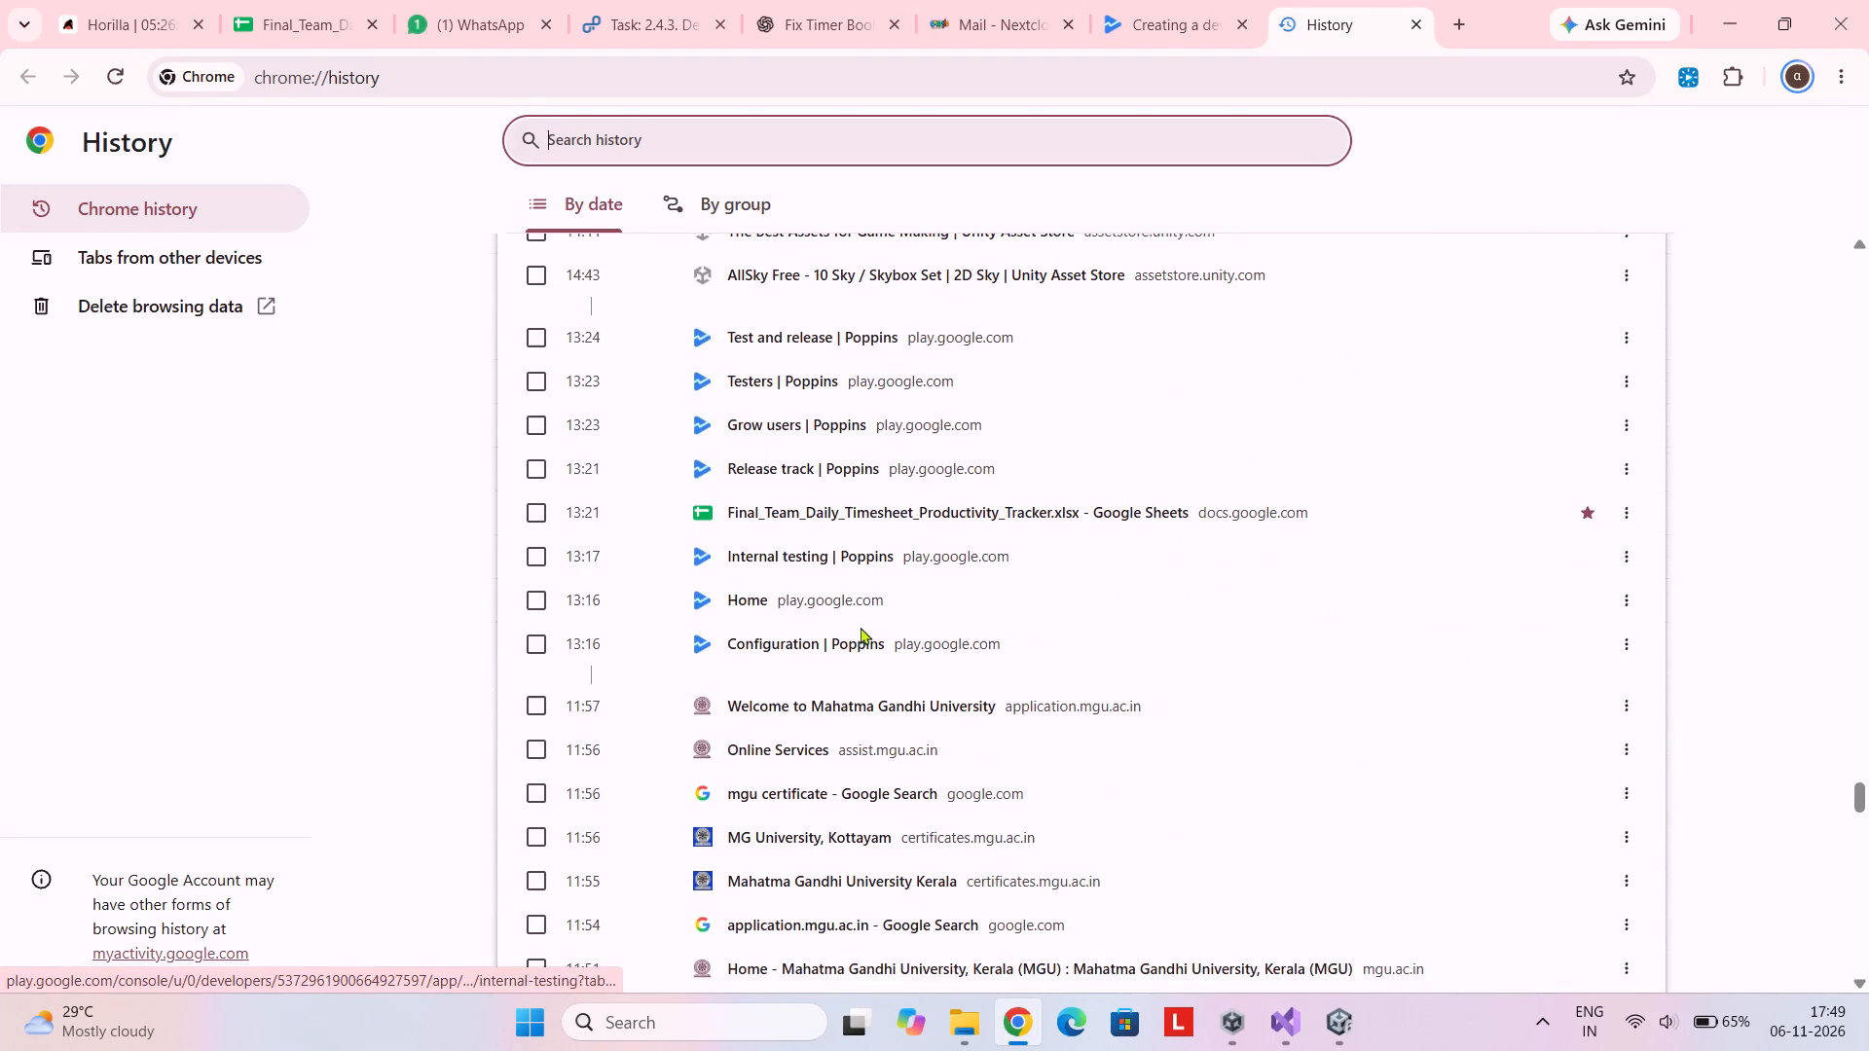
click(861, 604)
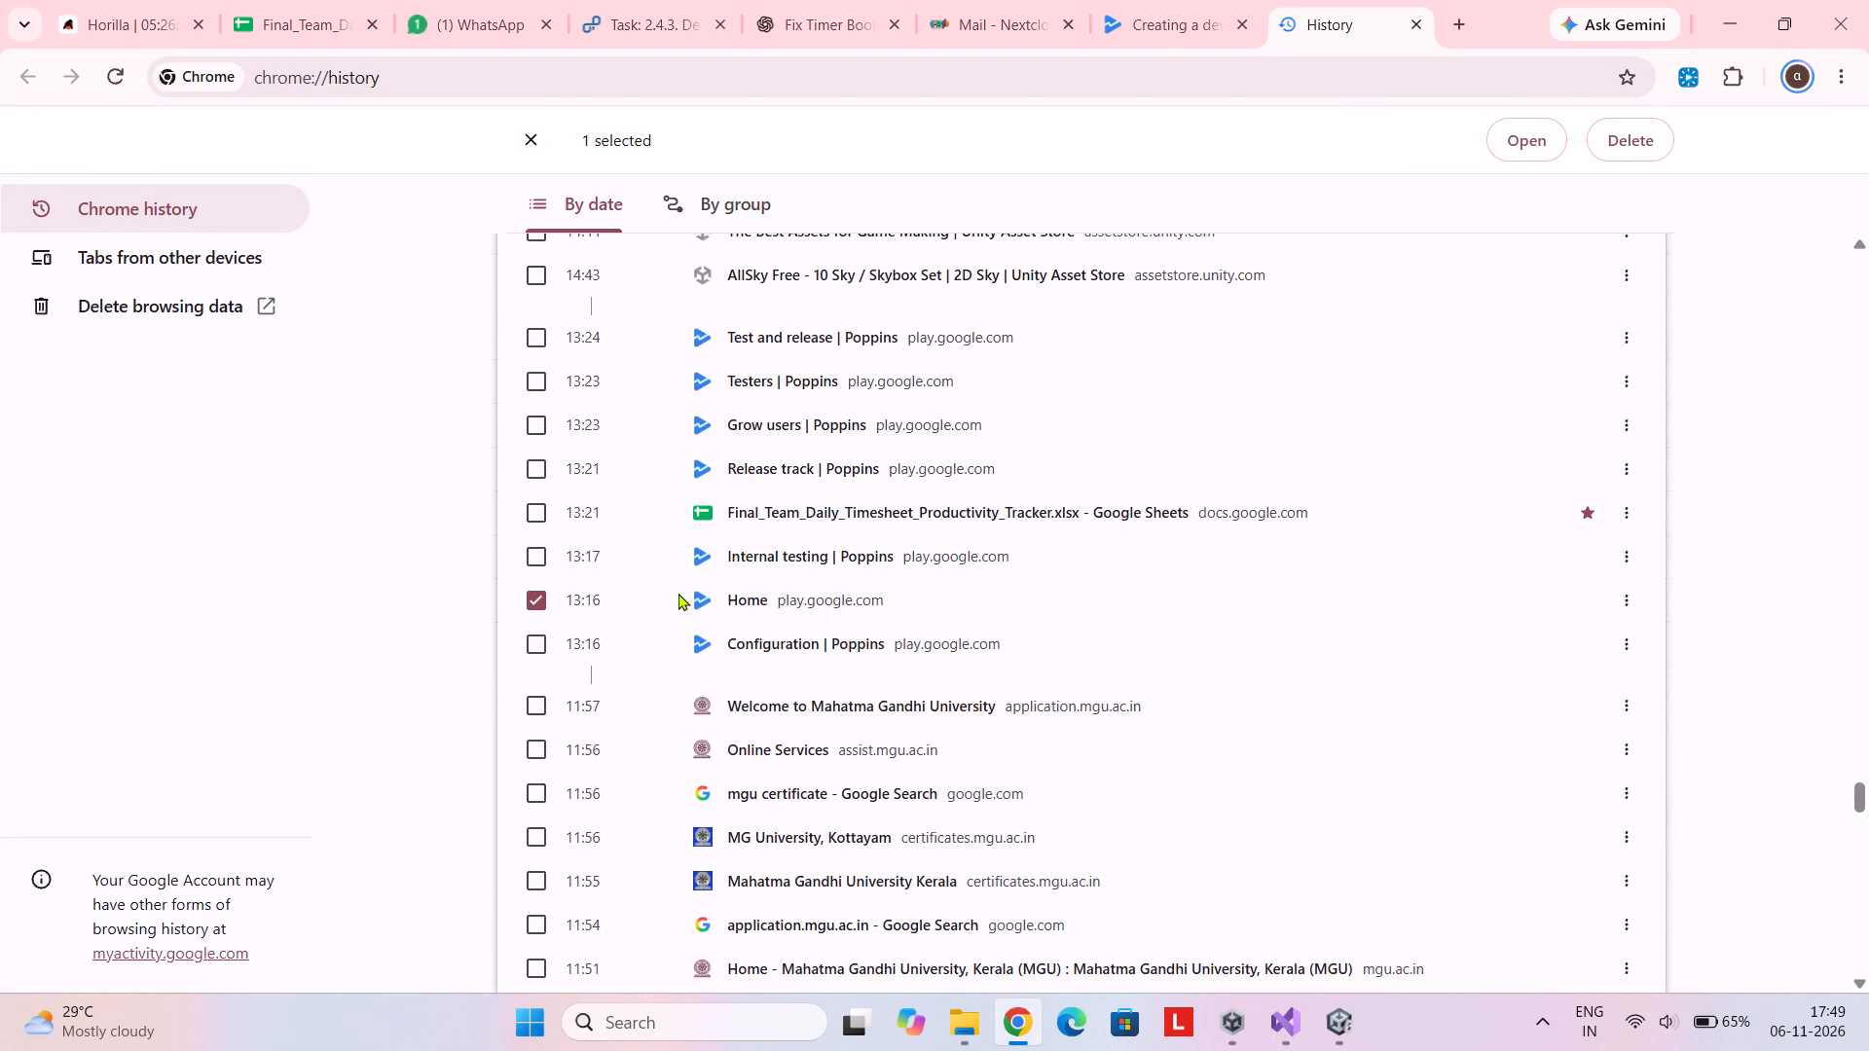
double_click(707, 595)
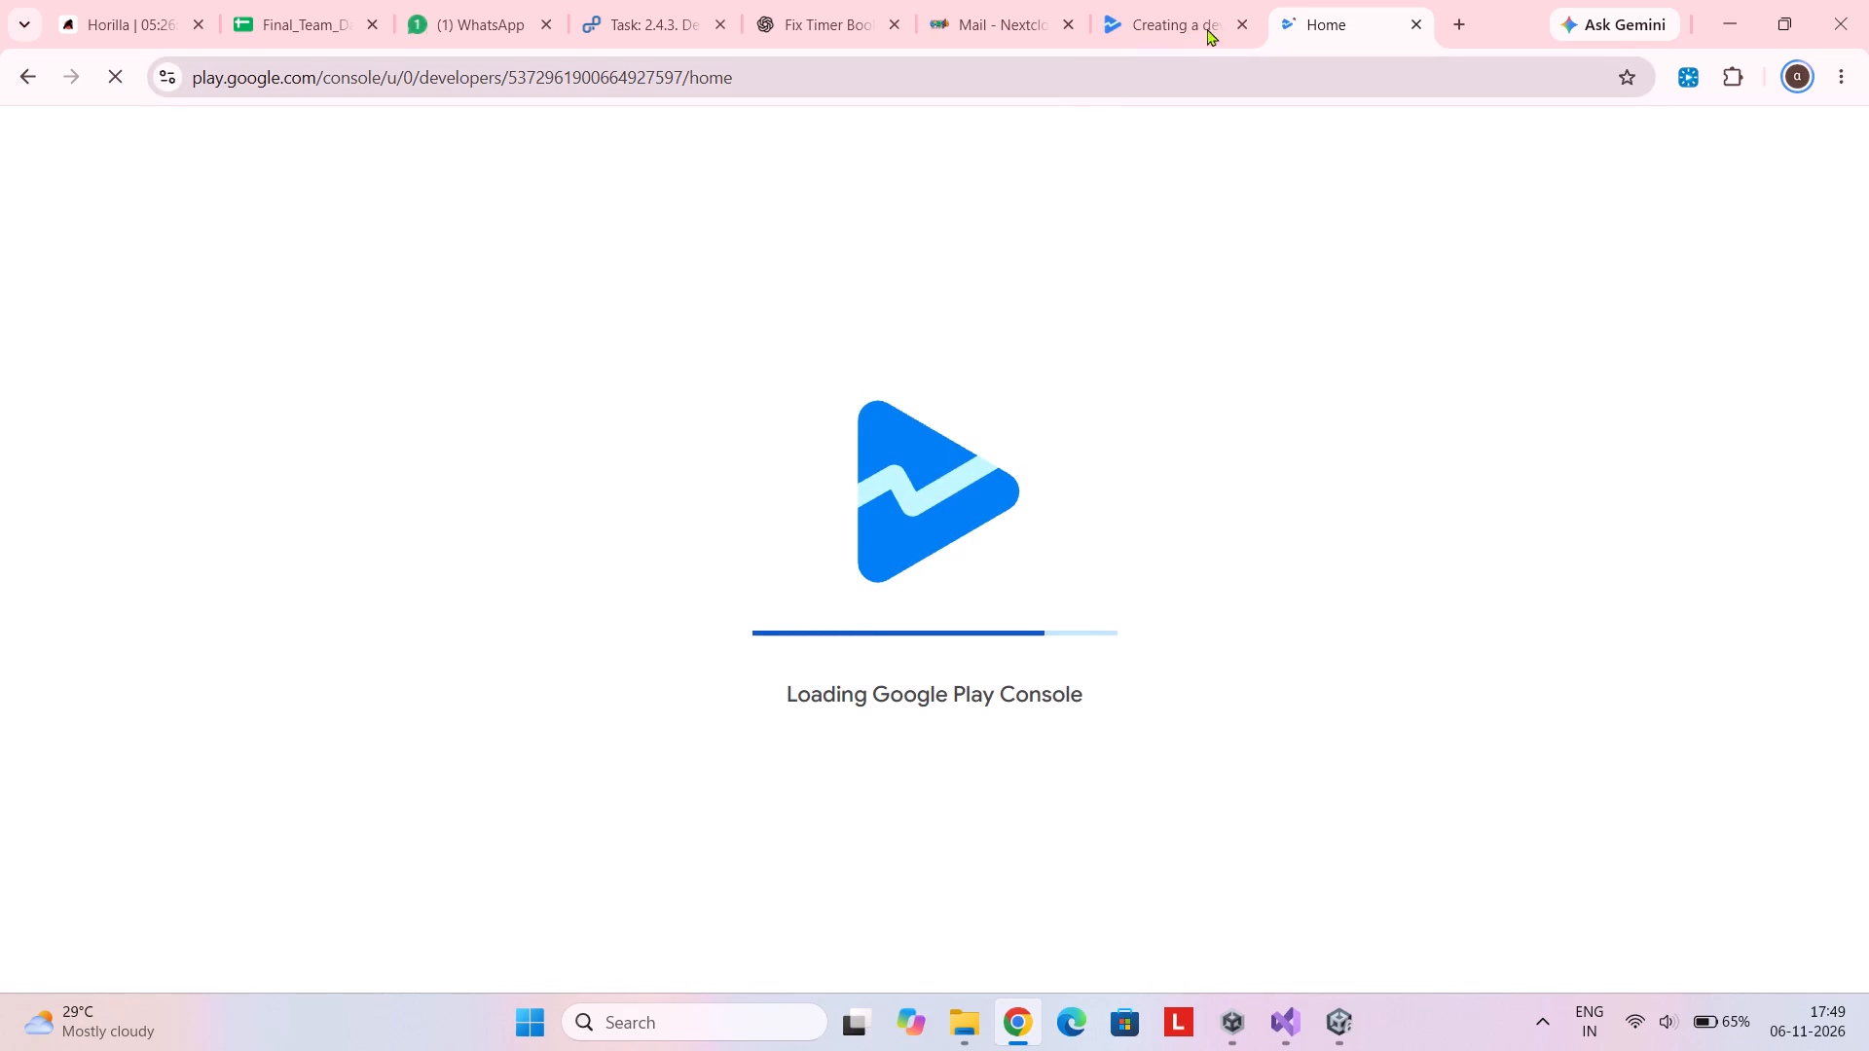
Close the developer account sign-up page and dismiss the notifications list on the Emergio Games home page.
click(1239, 20)
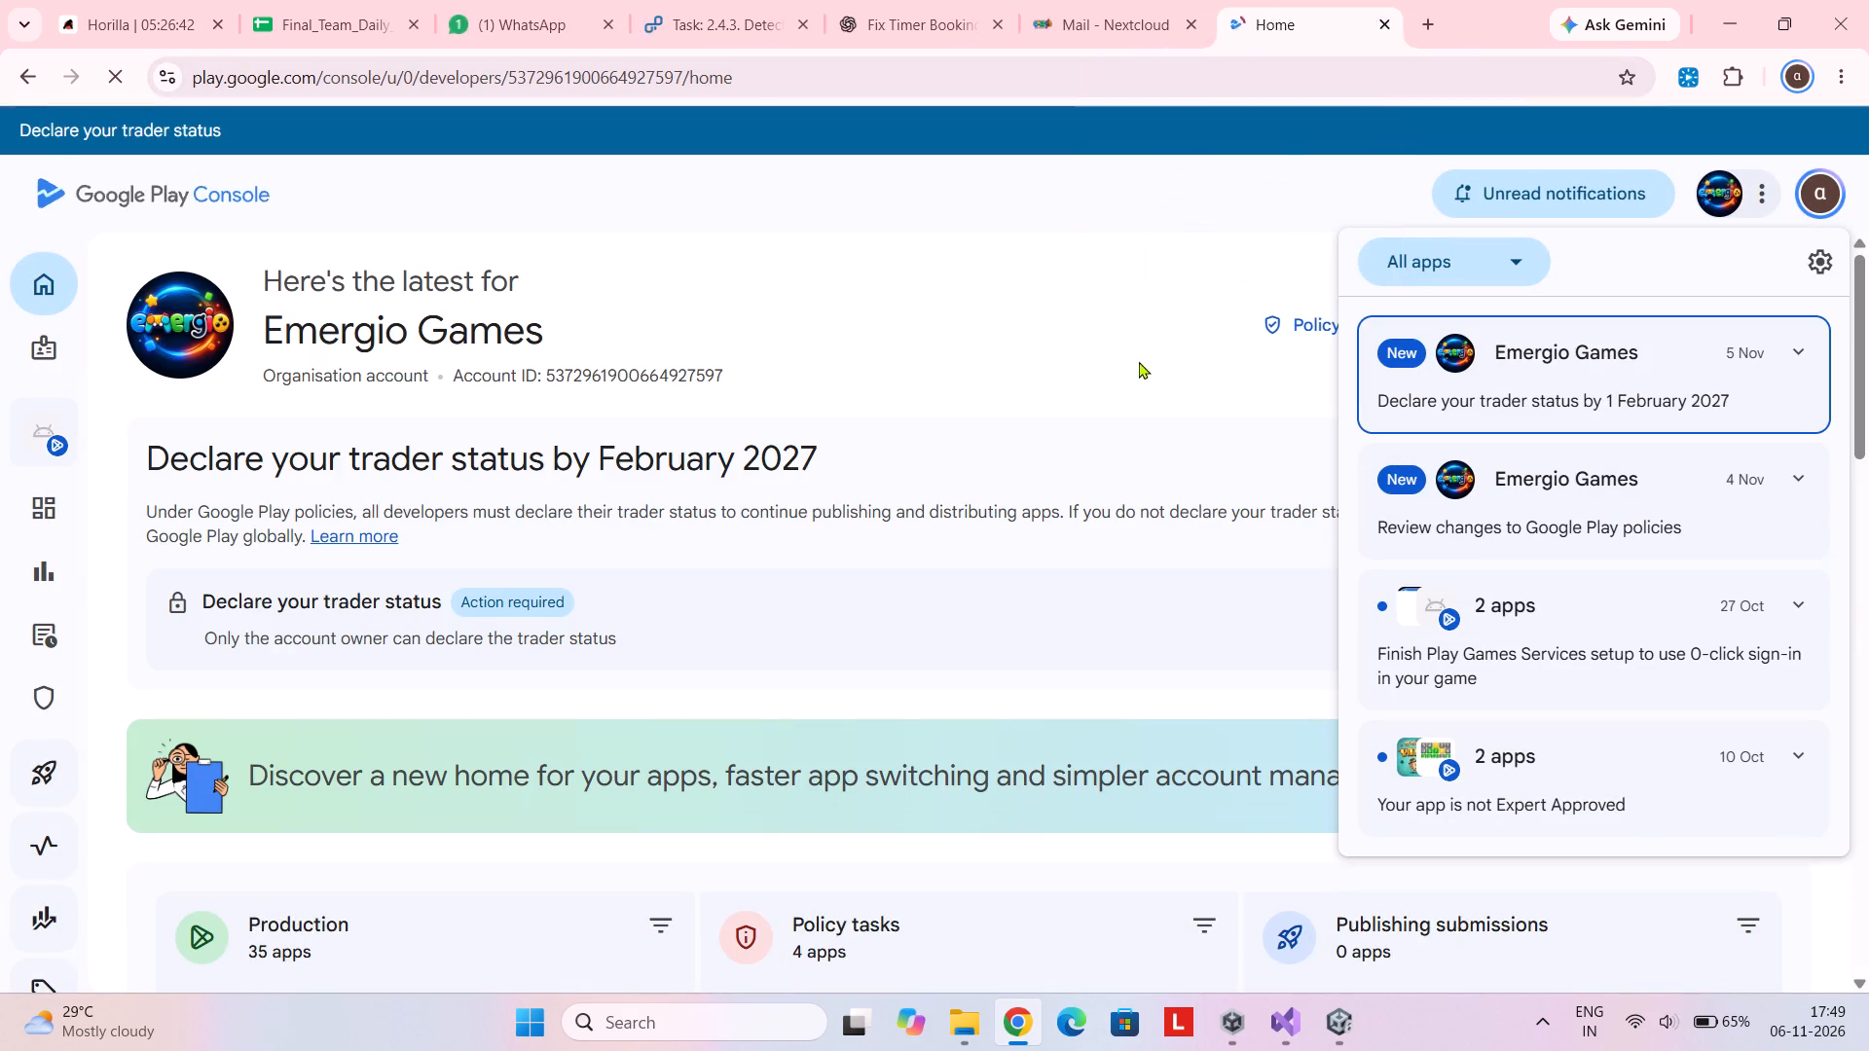
click(1093, 361)
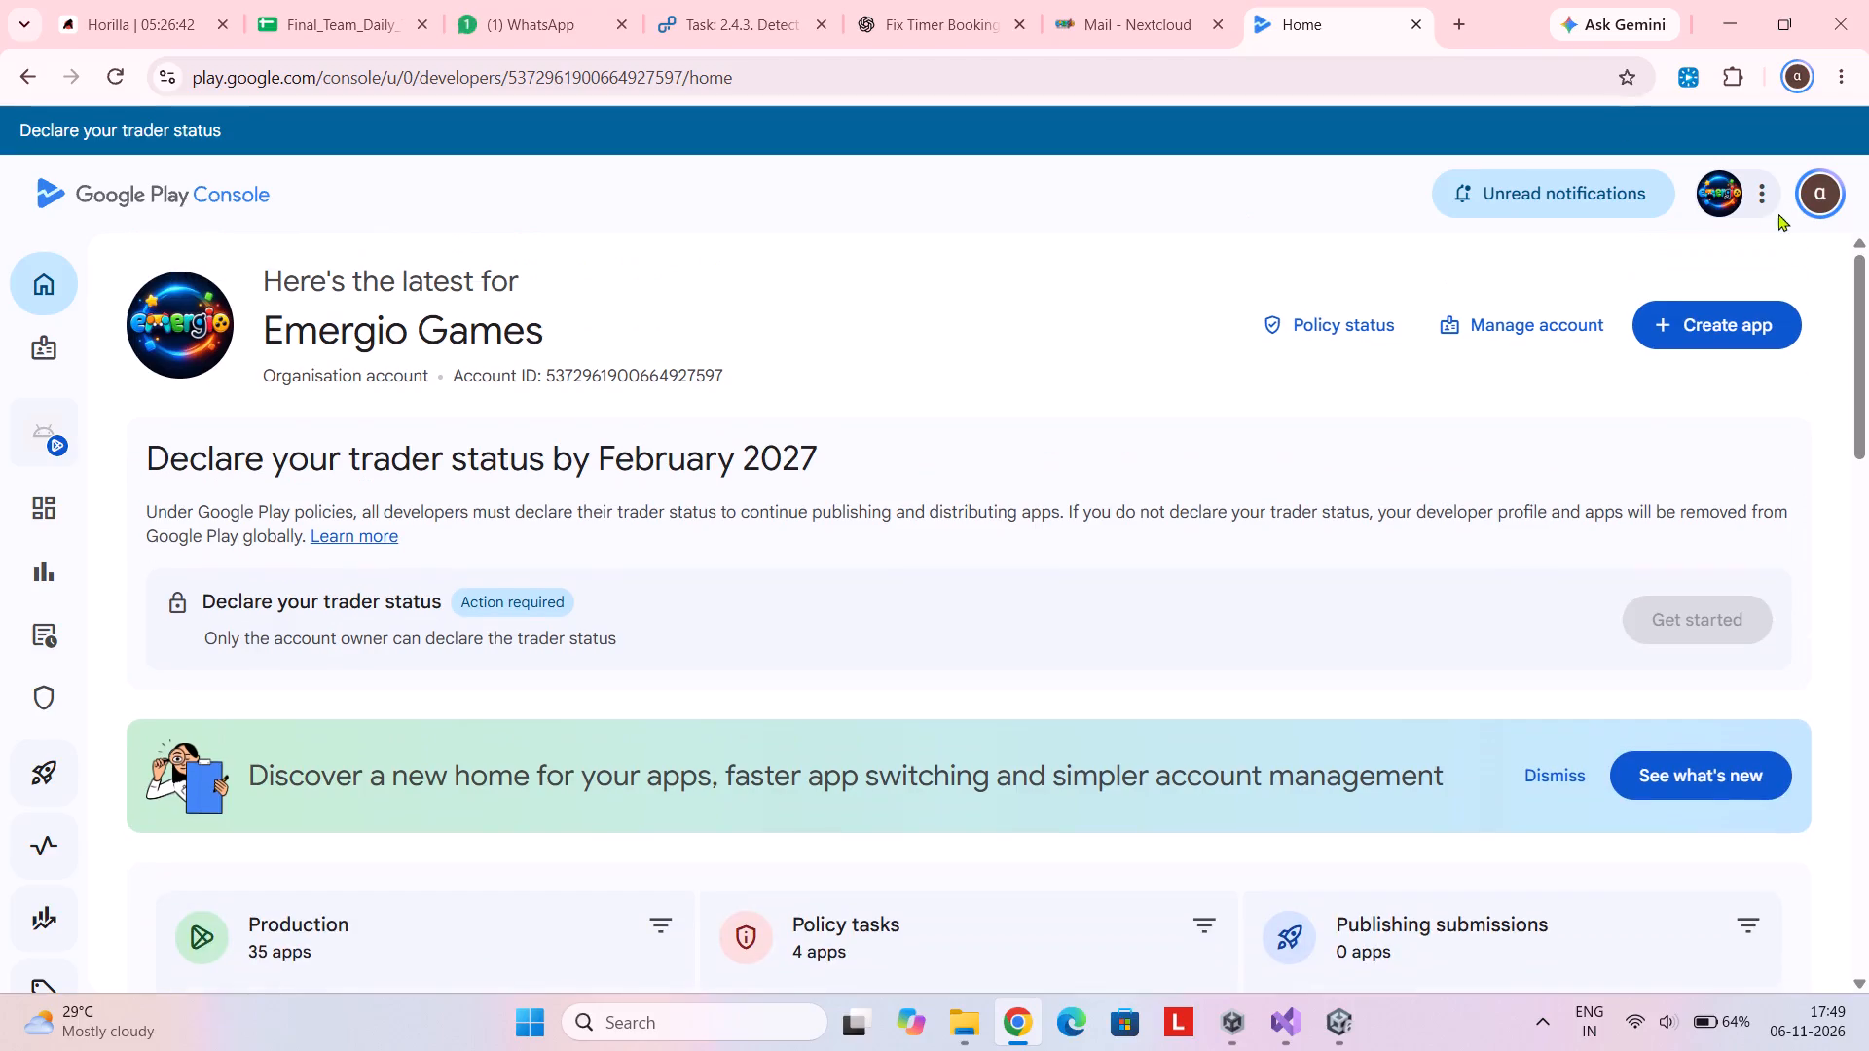
Check which Google accounts are available in Play Console, keeping the current one.
click(1818, 198)
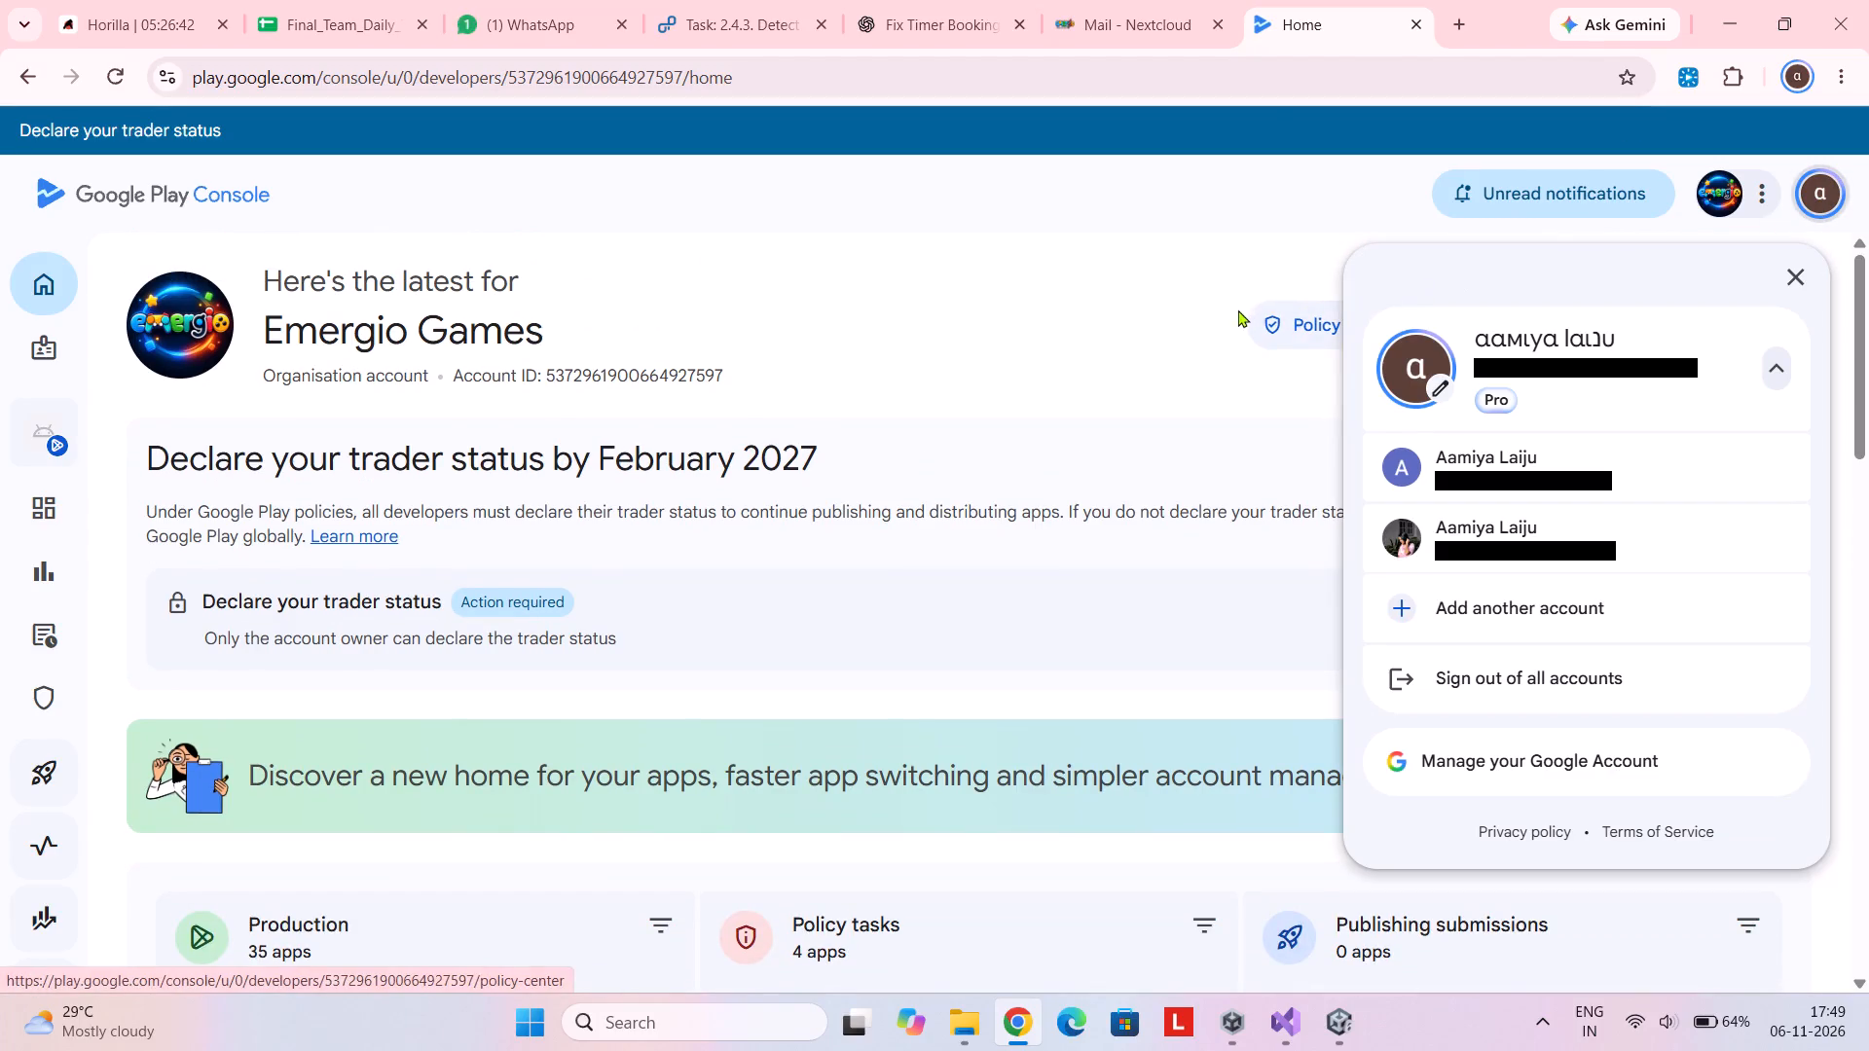
click(1230, 309)
Open the Poppins app (com.emergiogames.poppins) from the Emergio Games app list.
scroll(1230, 309, down, 1)
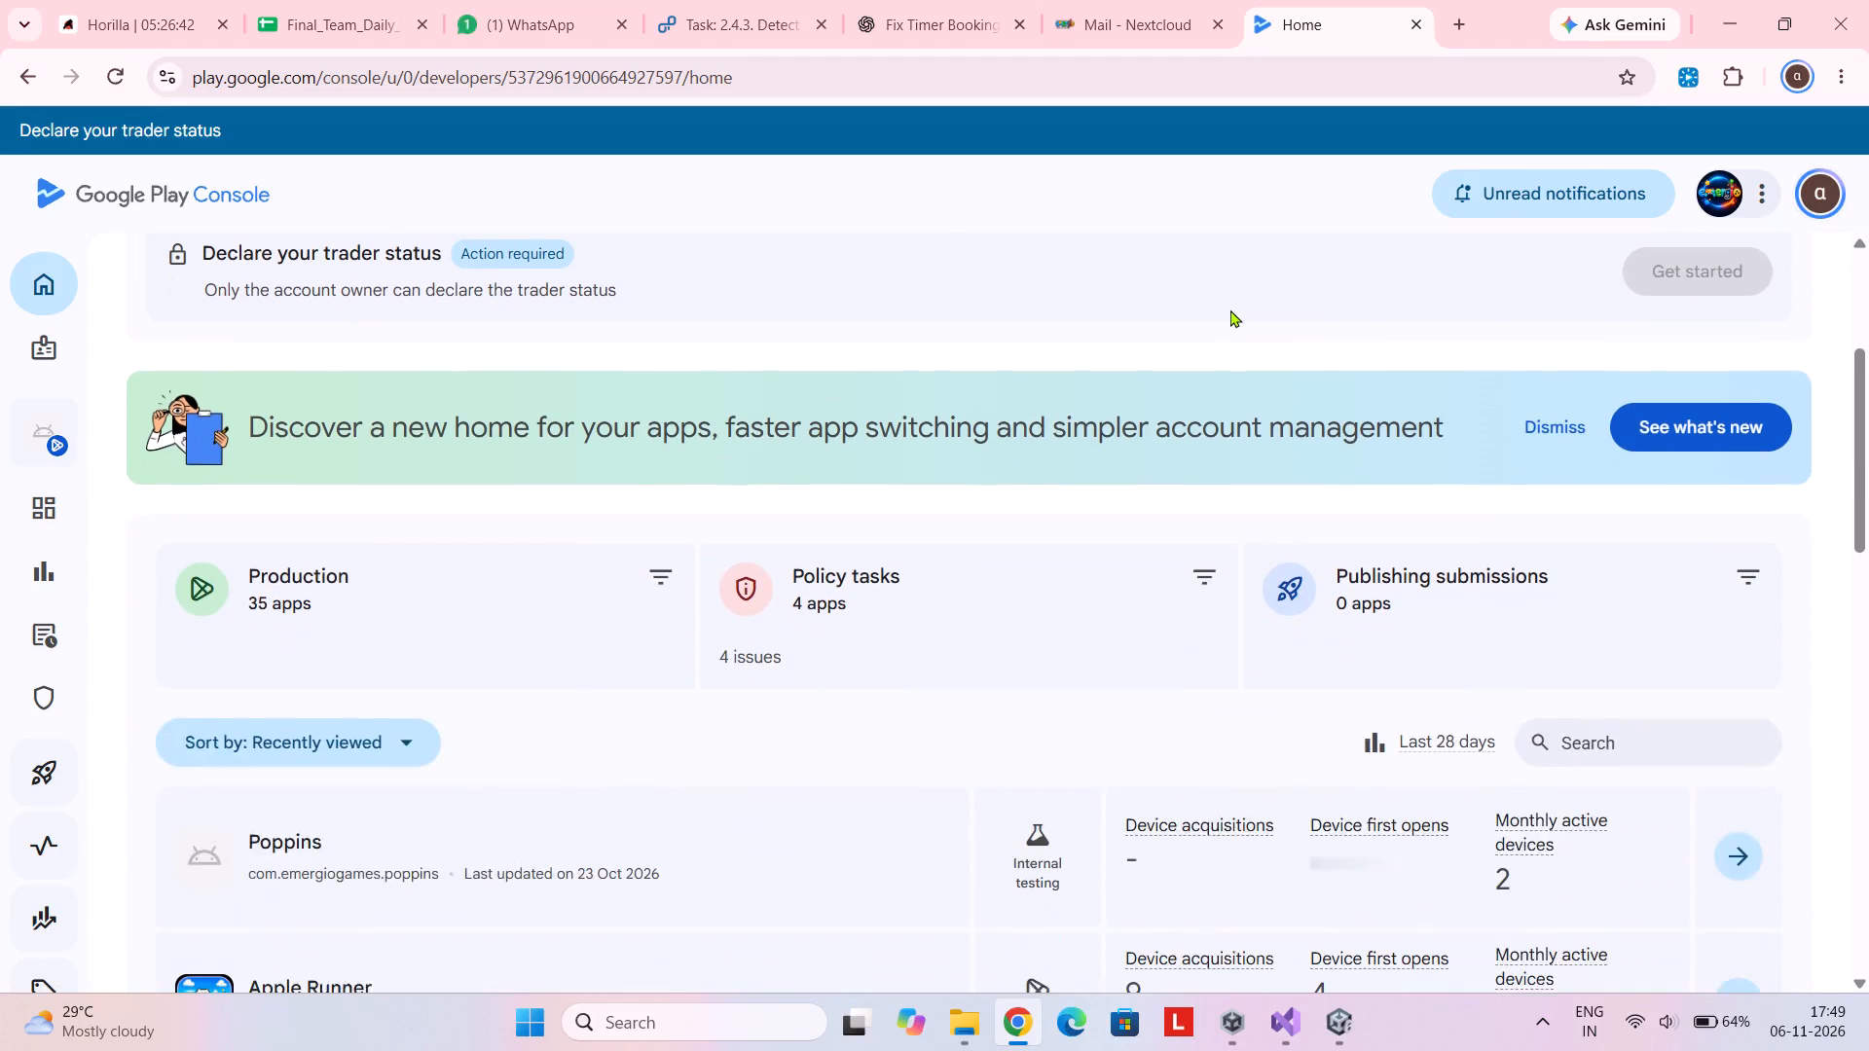
scroll(1230, 309, down, 4)
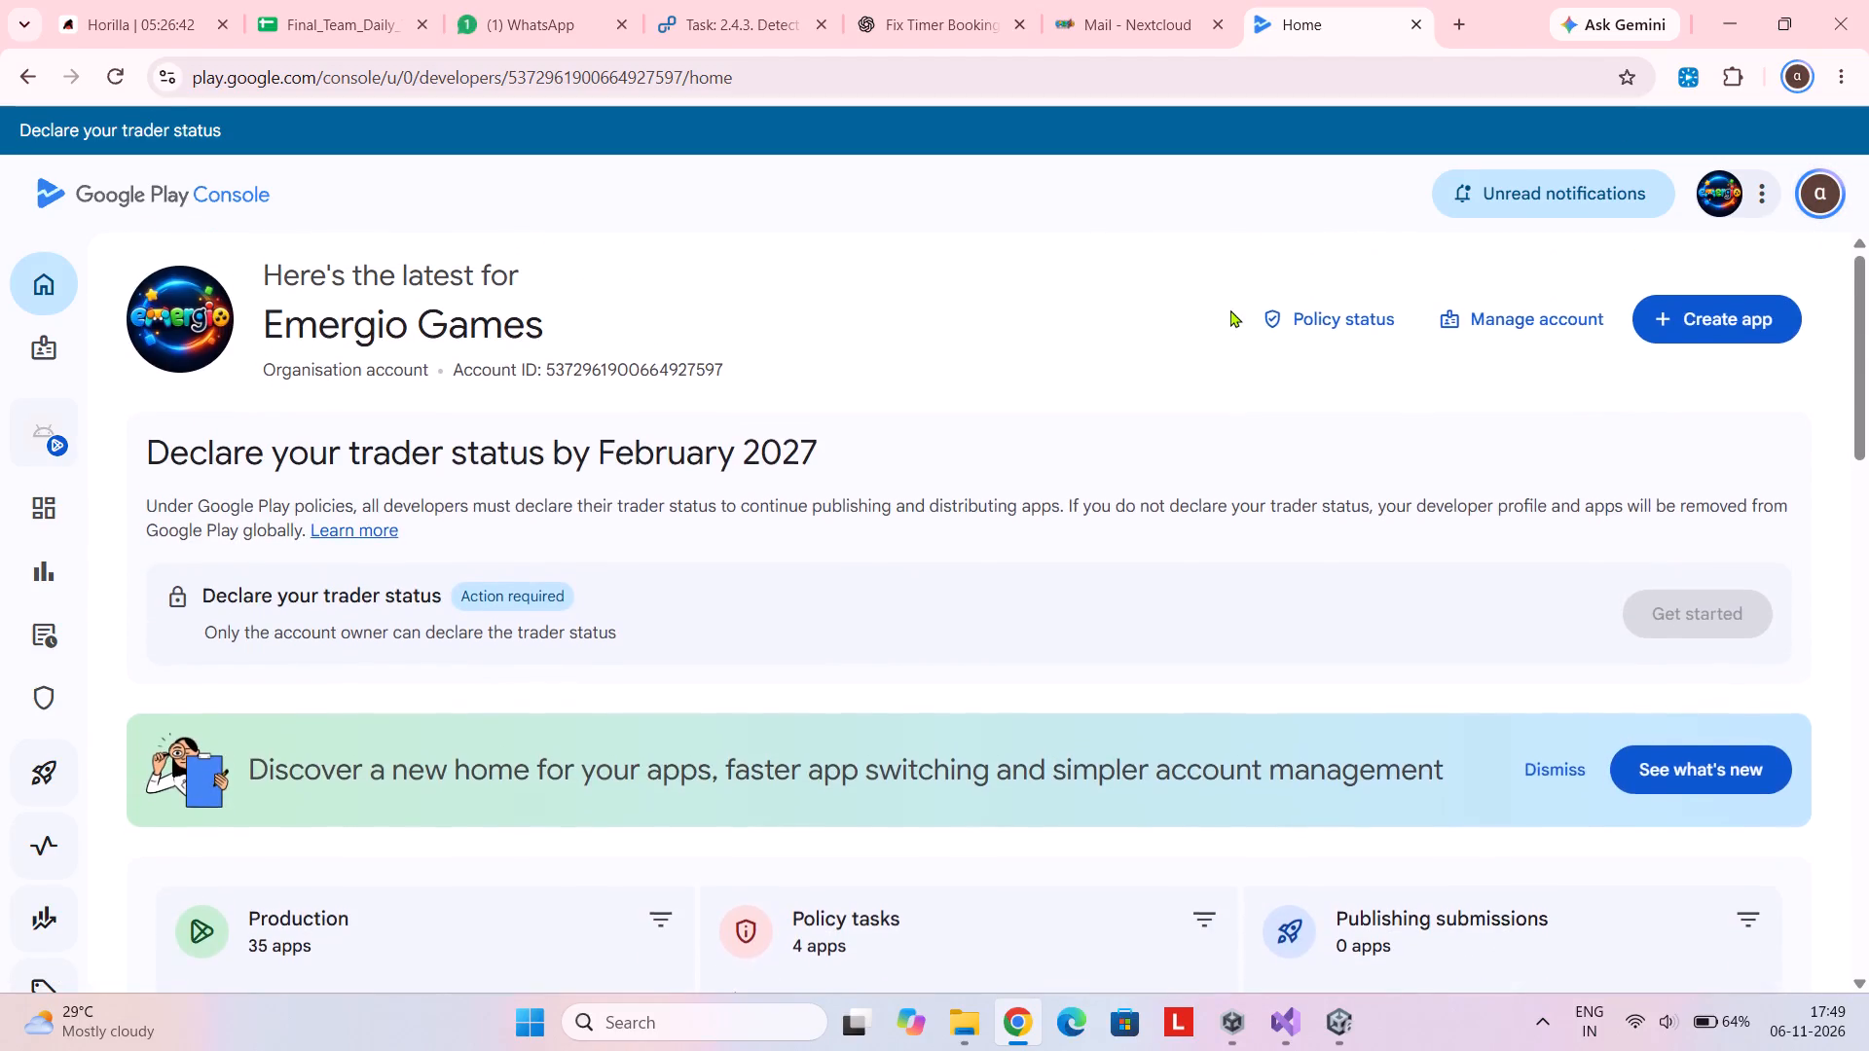
scroll(1230, 309, down, 2)
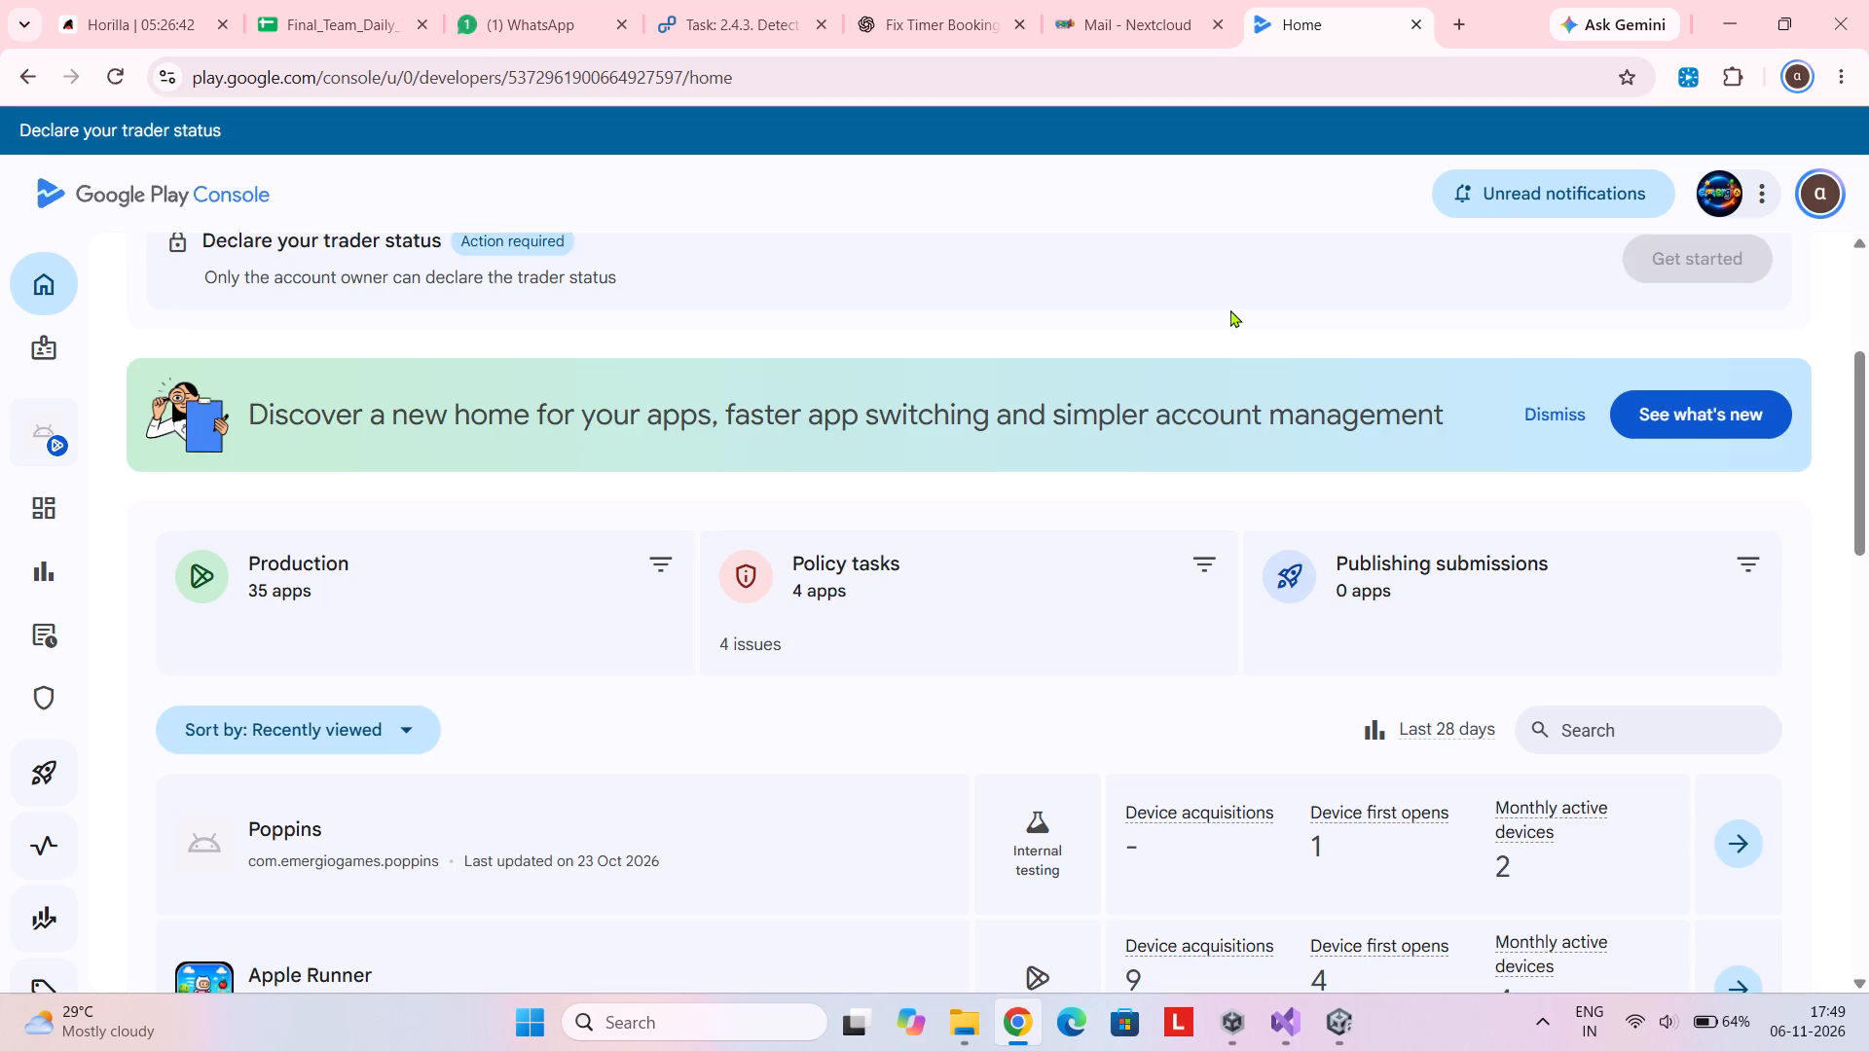
scroll(1230, 309, down, 2)
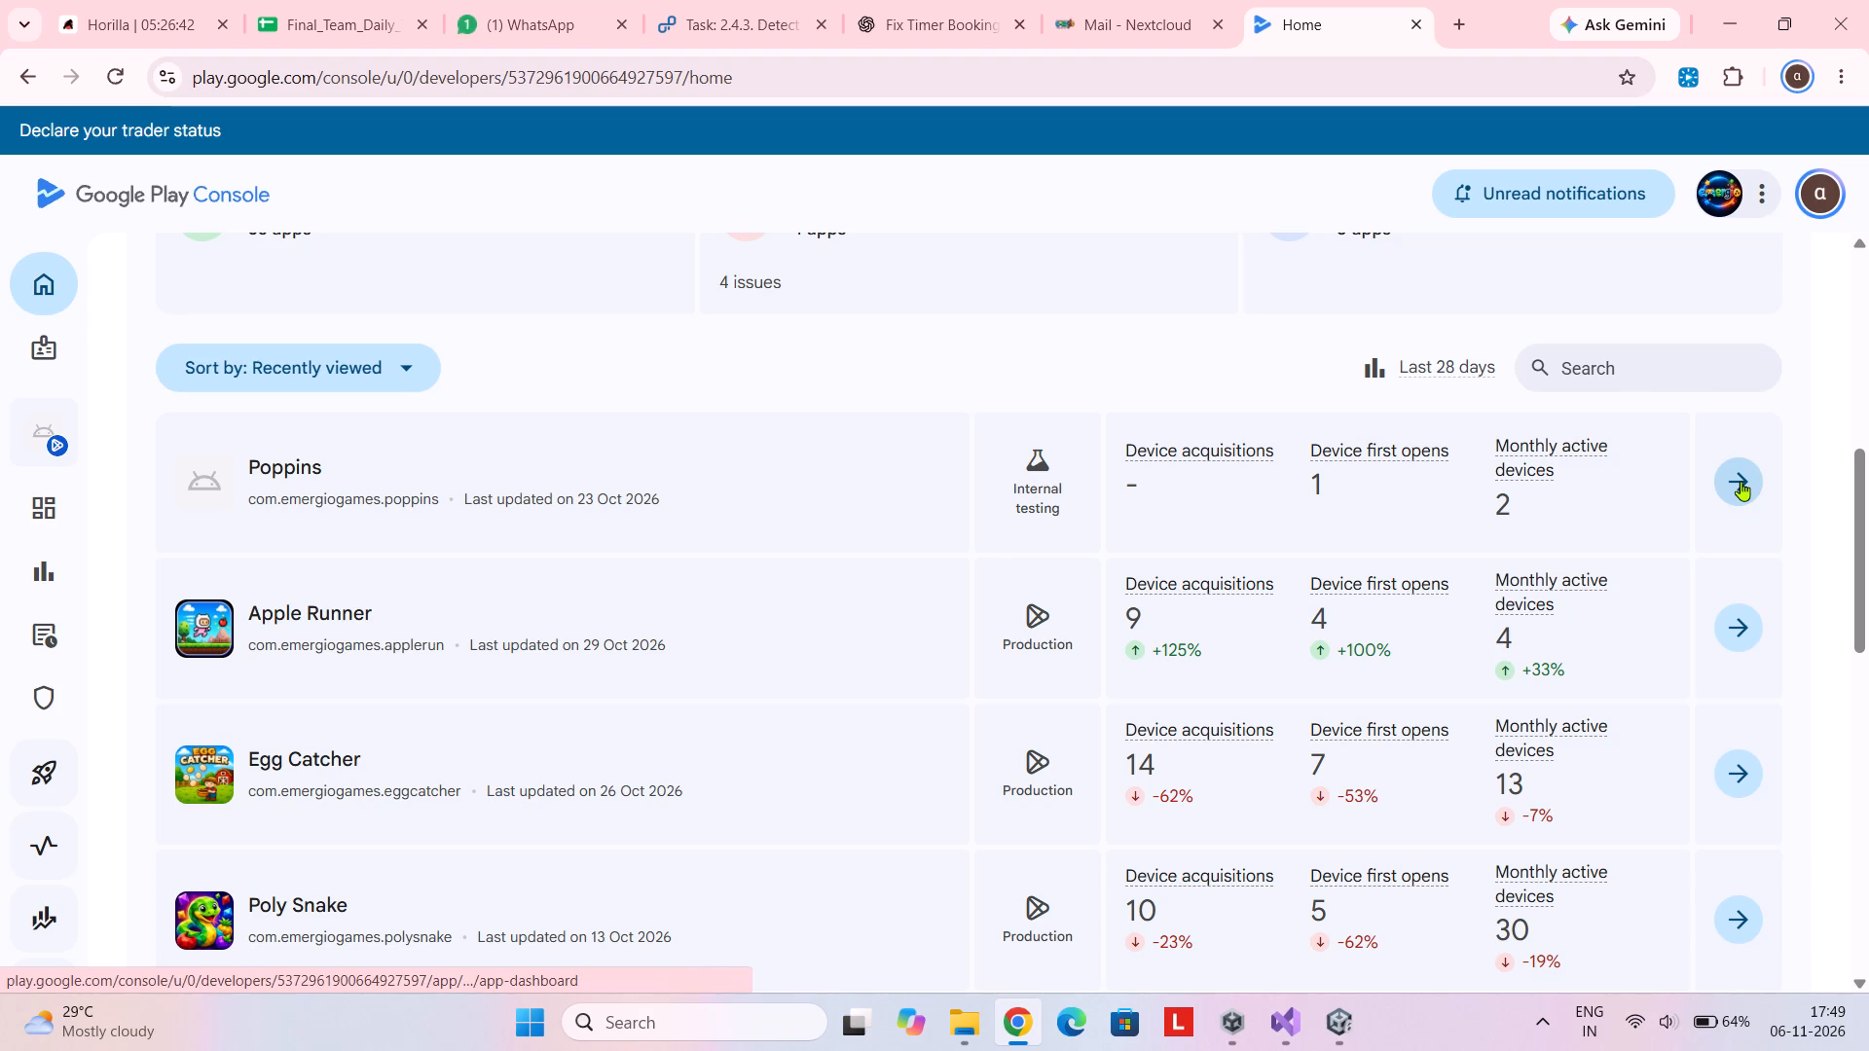
click(1741, 481)
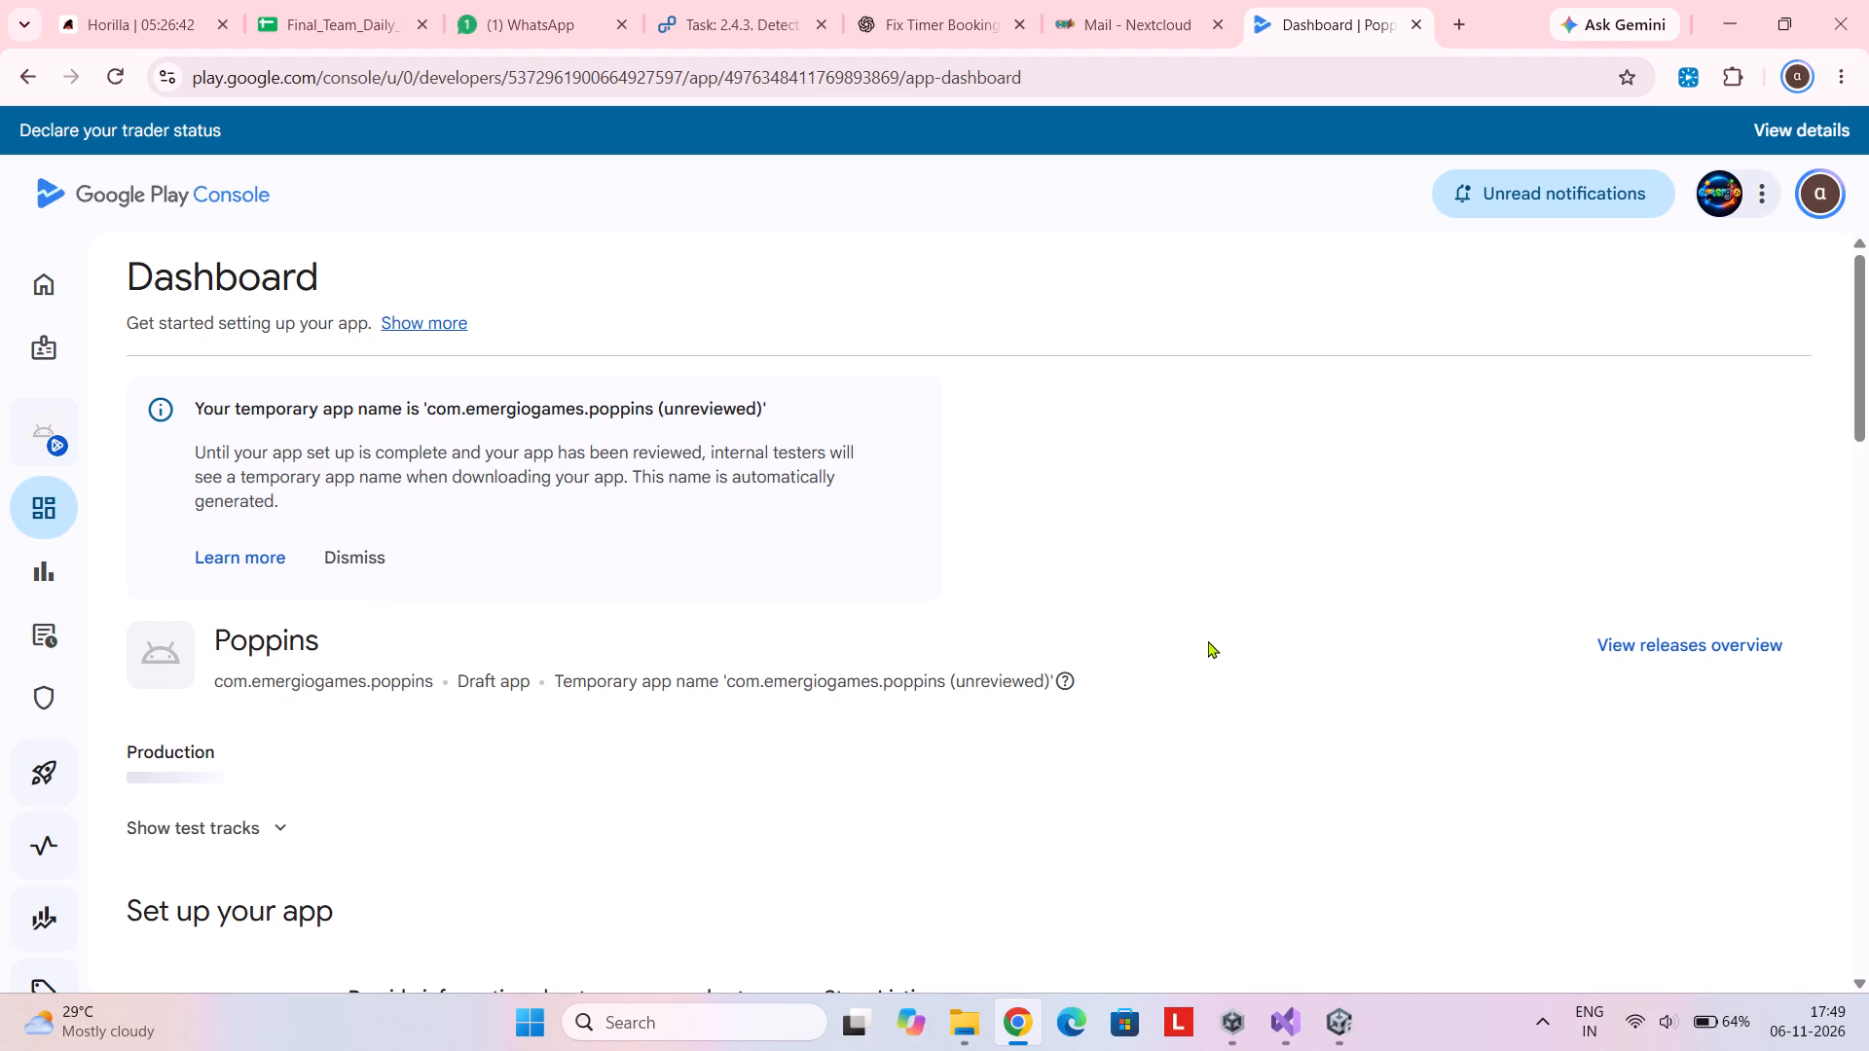
Examine the Poppins dashboard, including the app setup tasks and the release options.
scroll(1208, 640, down, 5)
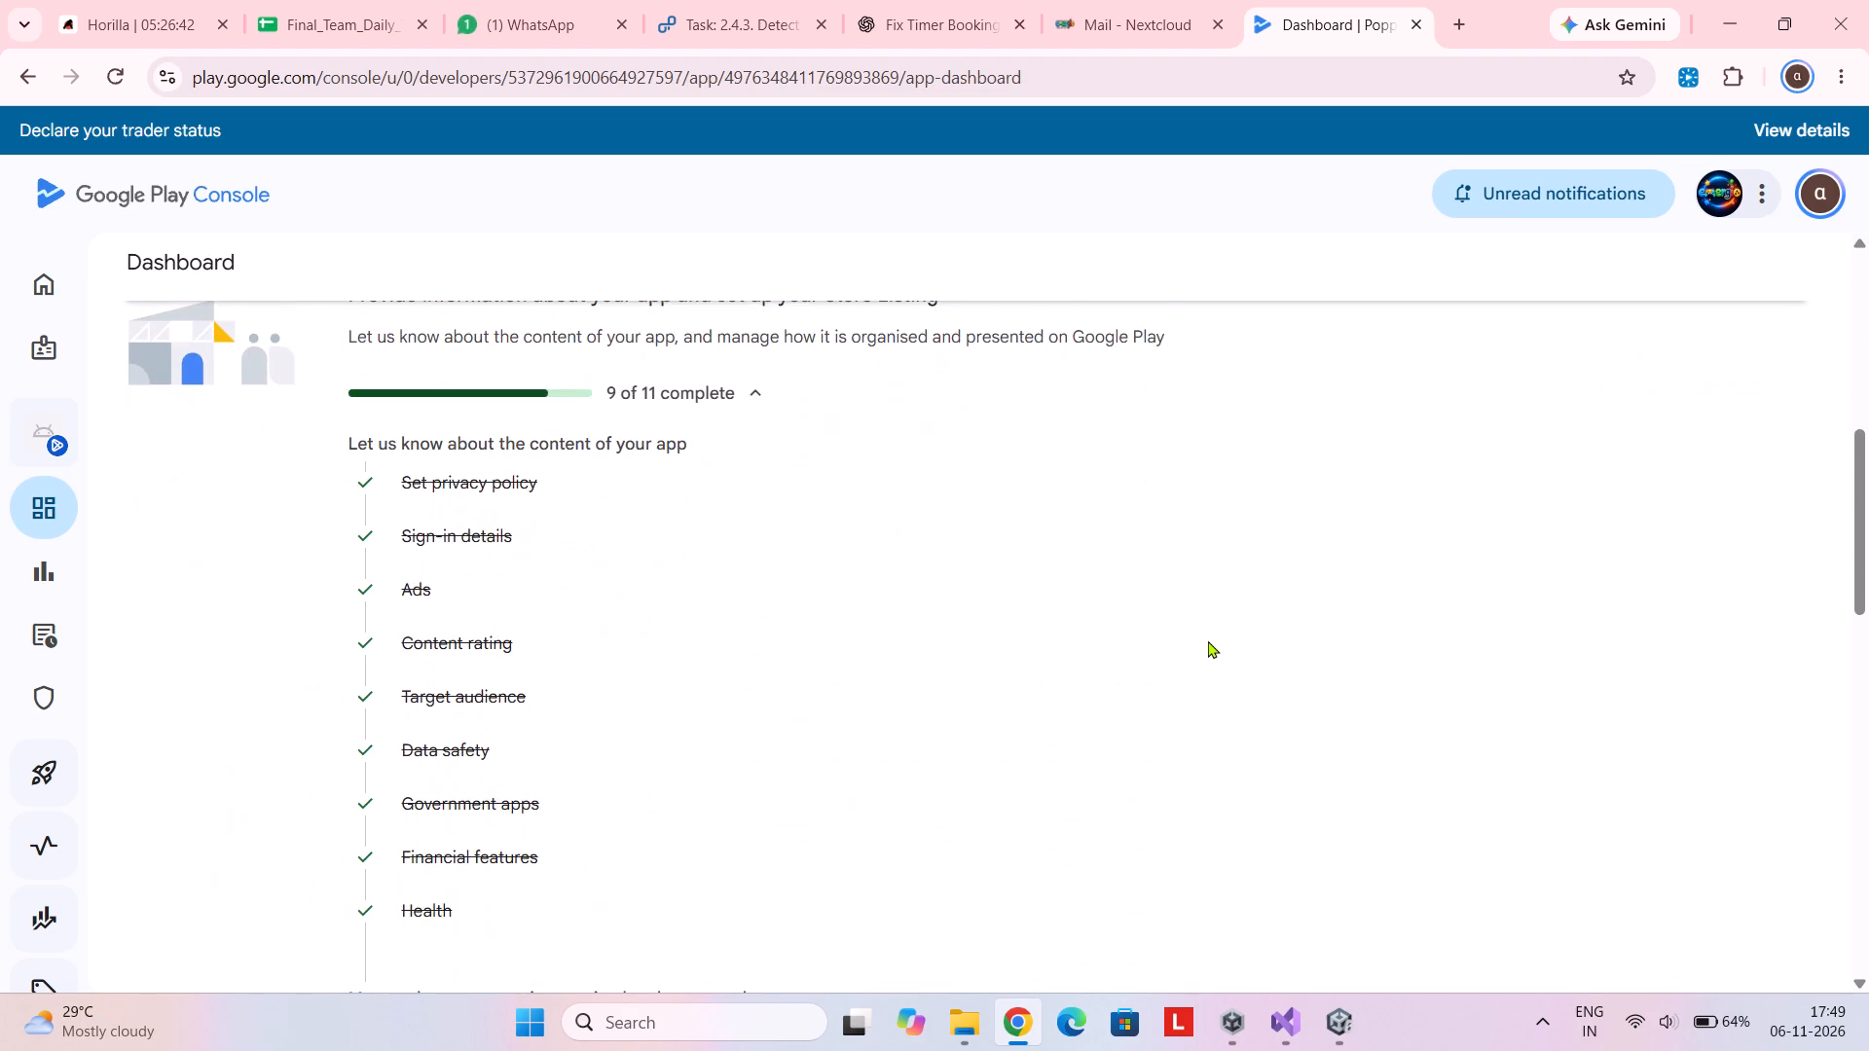
scroll(1208, 640, down, 6)
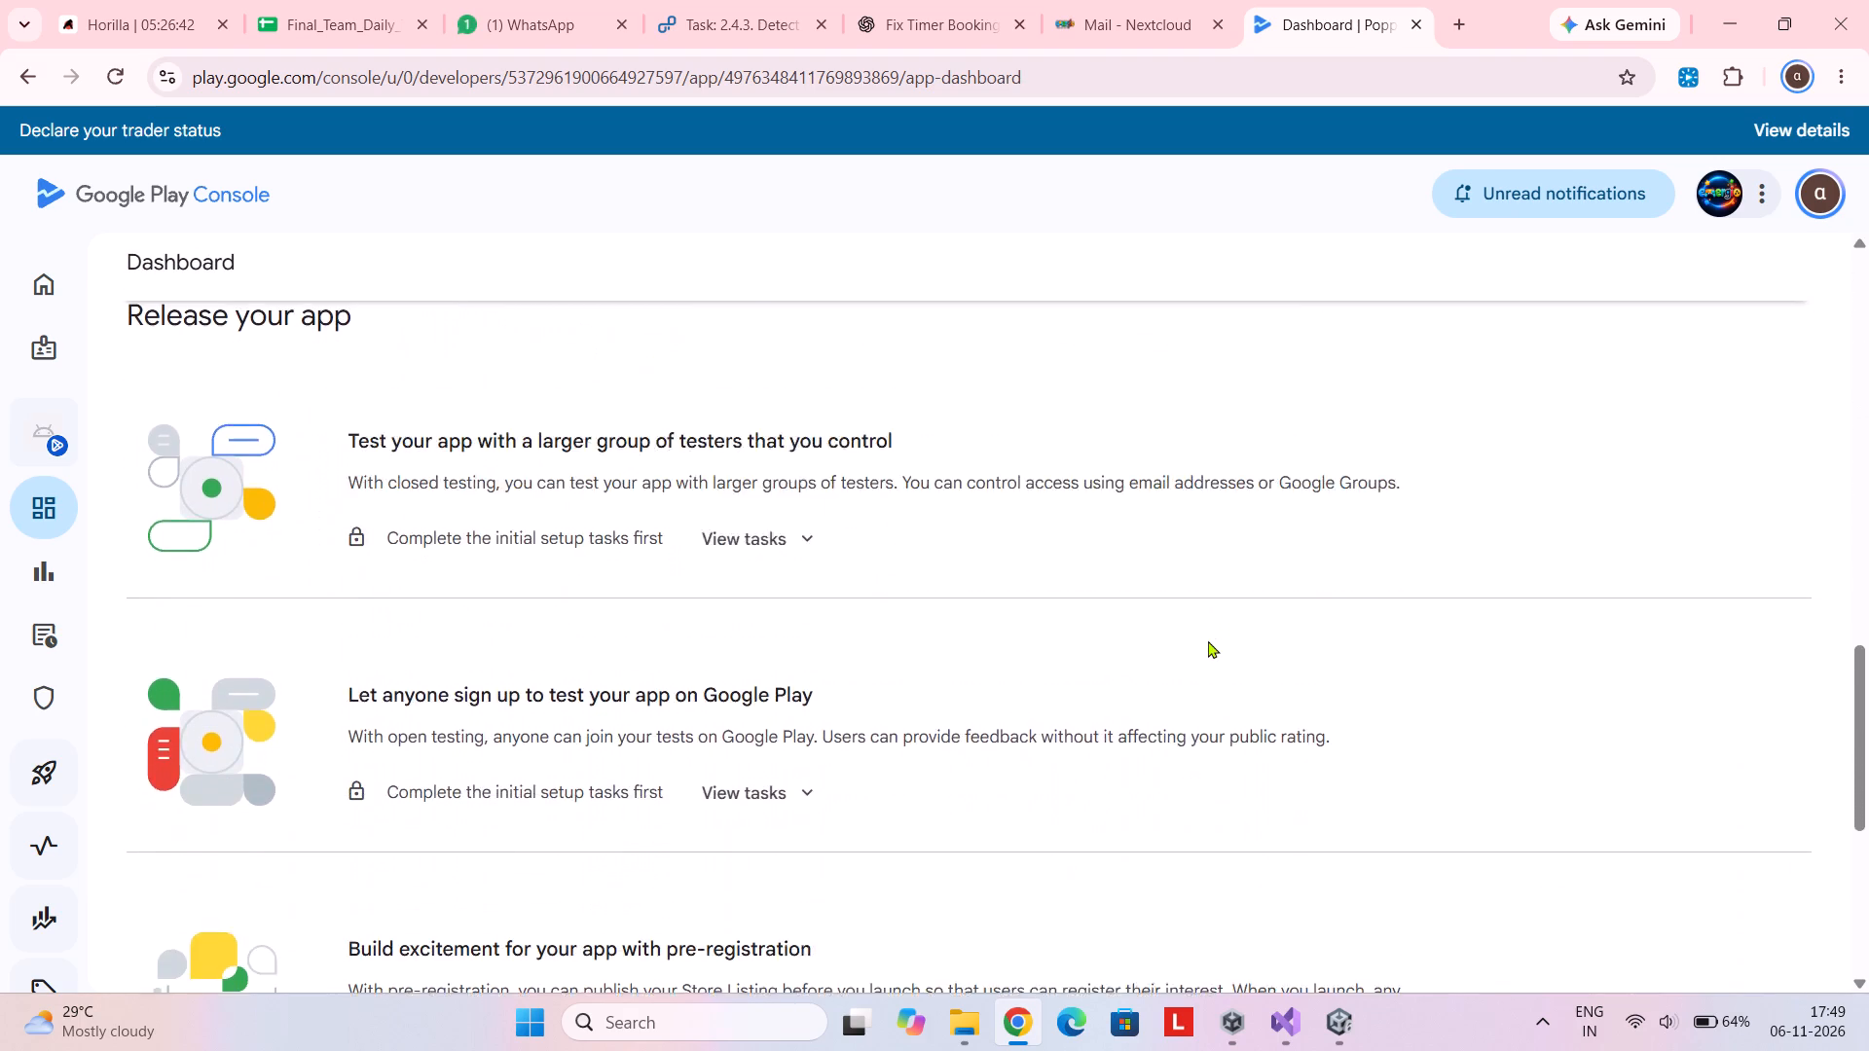
scroll(1208, 640, down, 3)
scroll(1208, 640, up, 3)
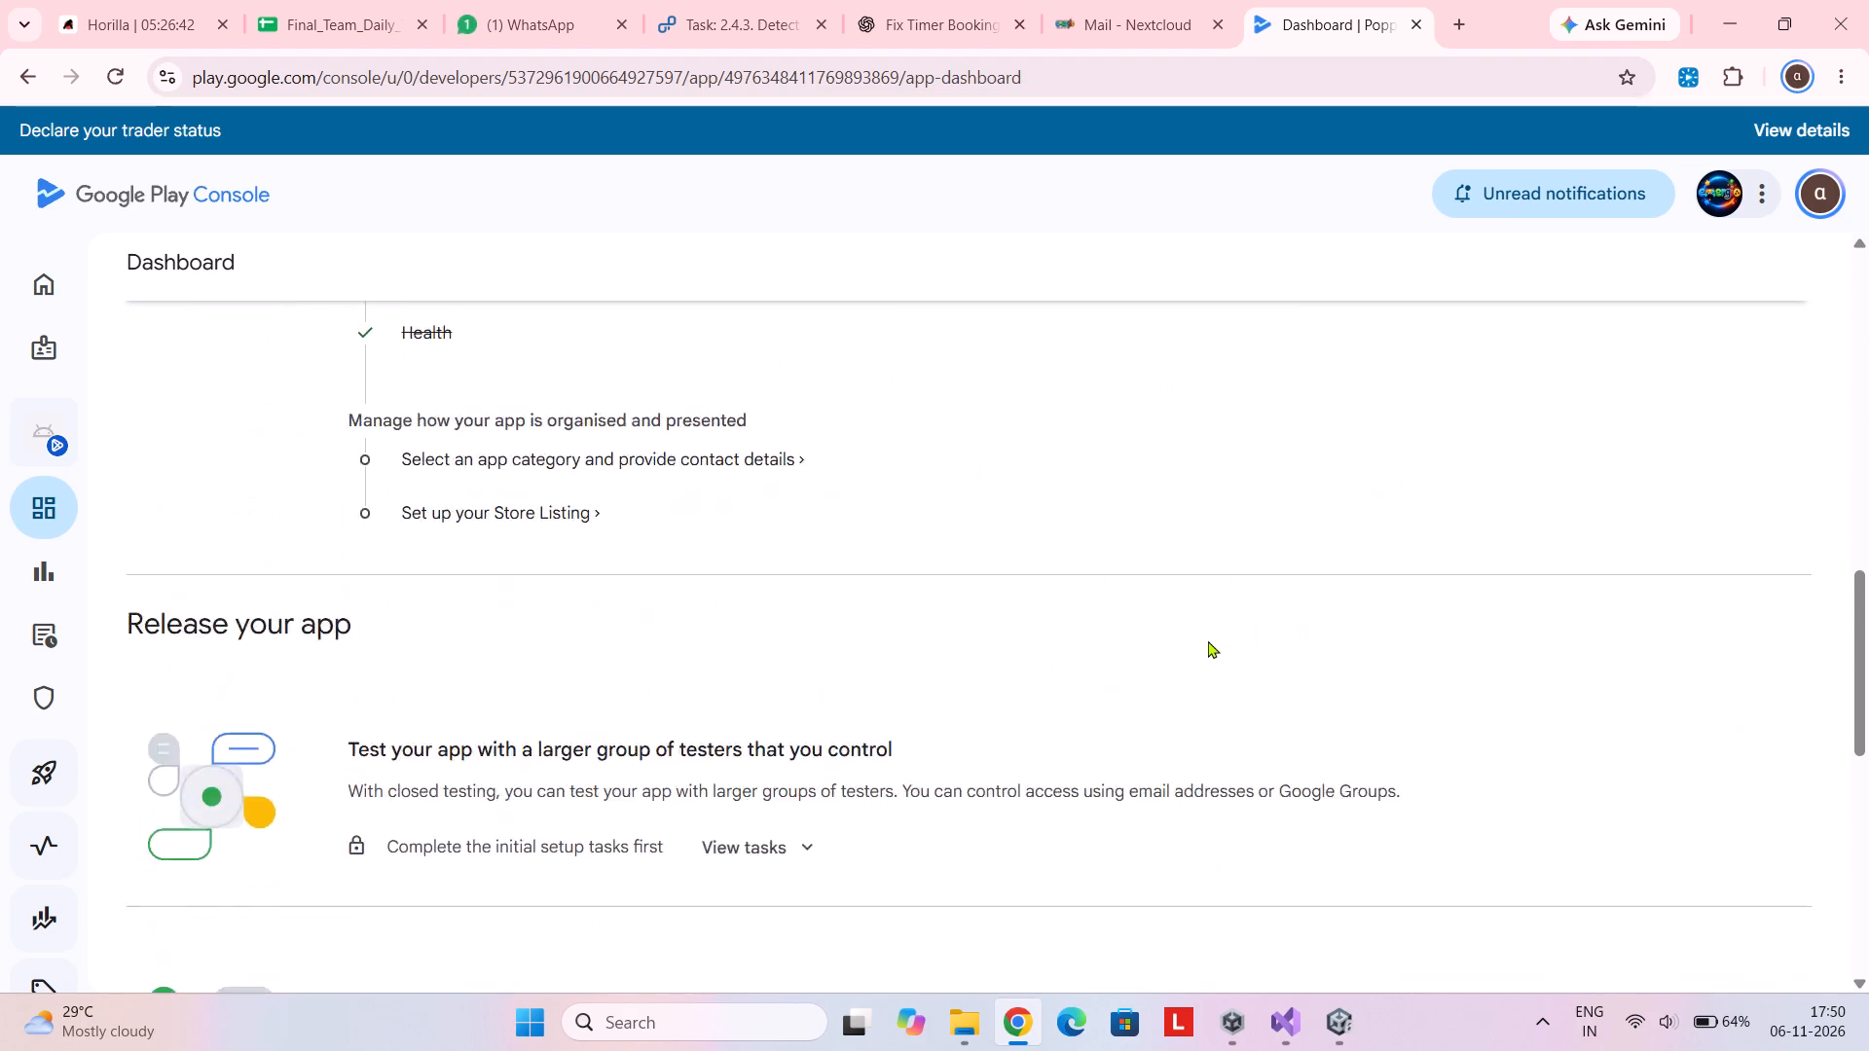
scroll(1208, 640, up, 3)
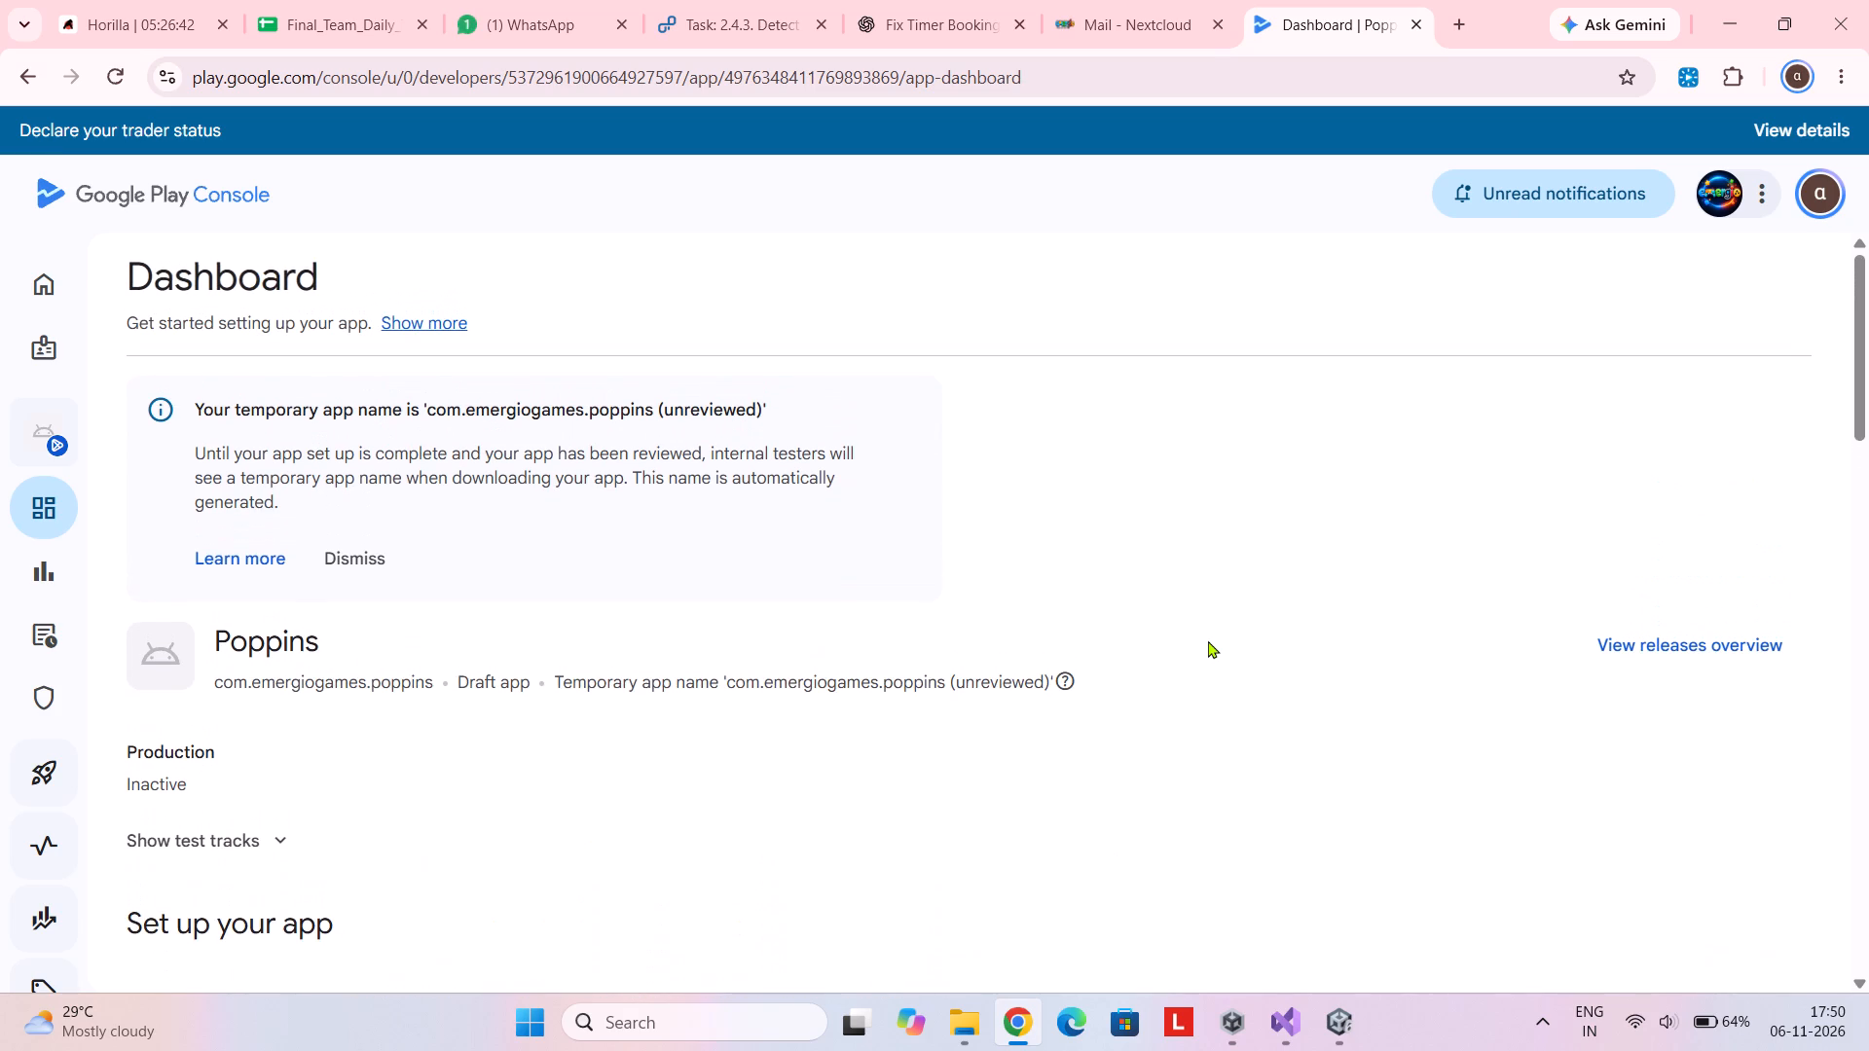
scroll(1208, 640, right, 1)
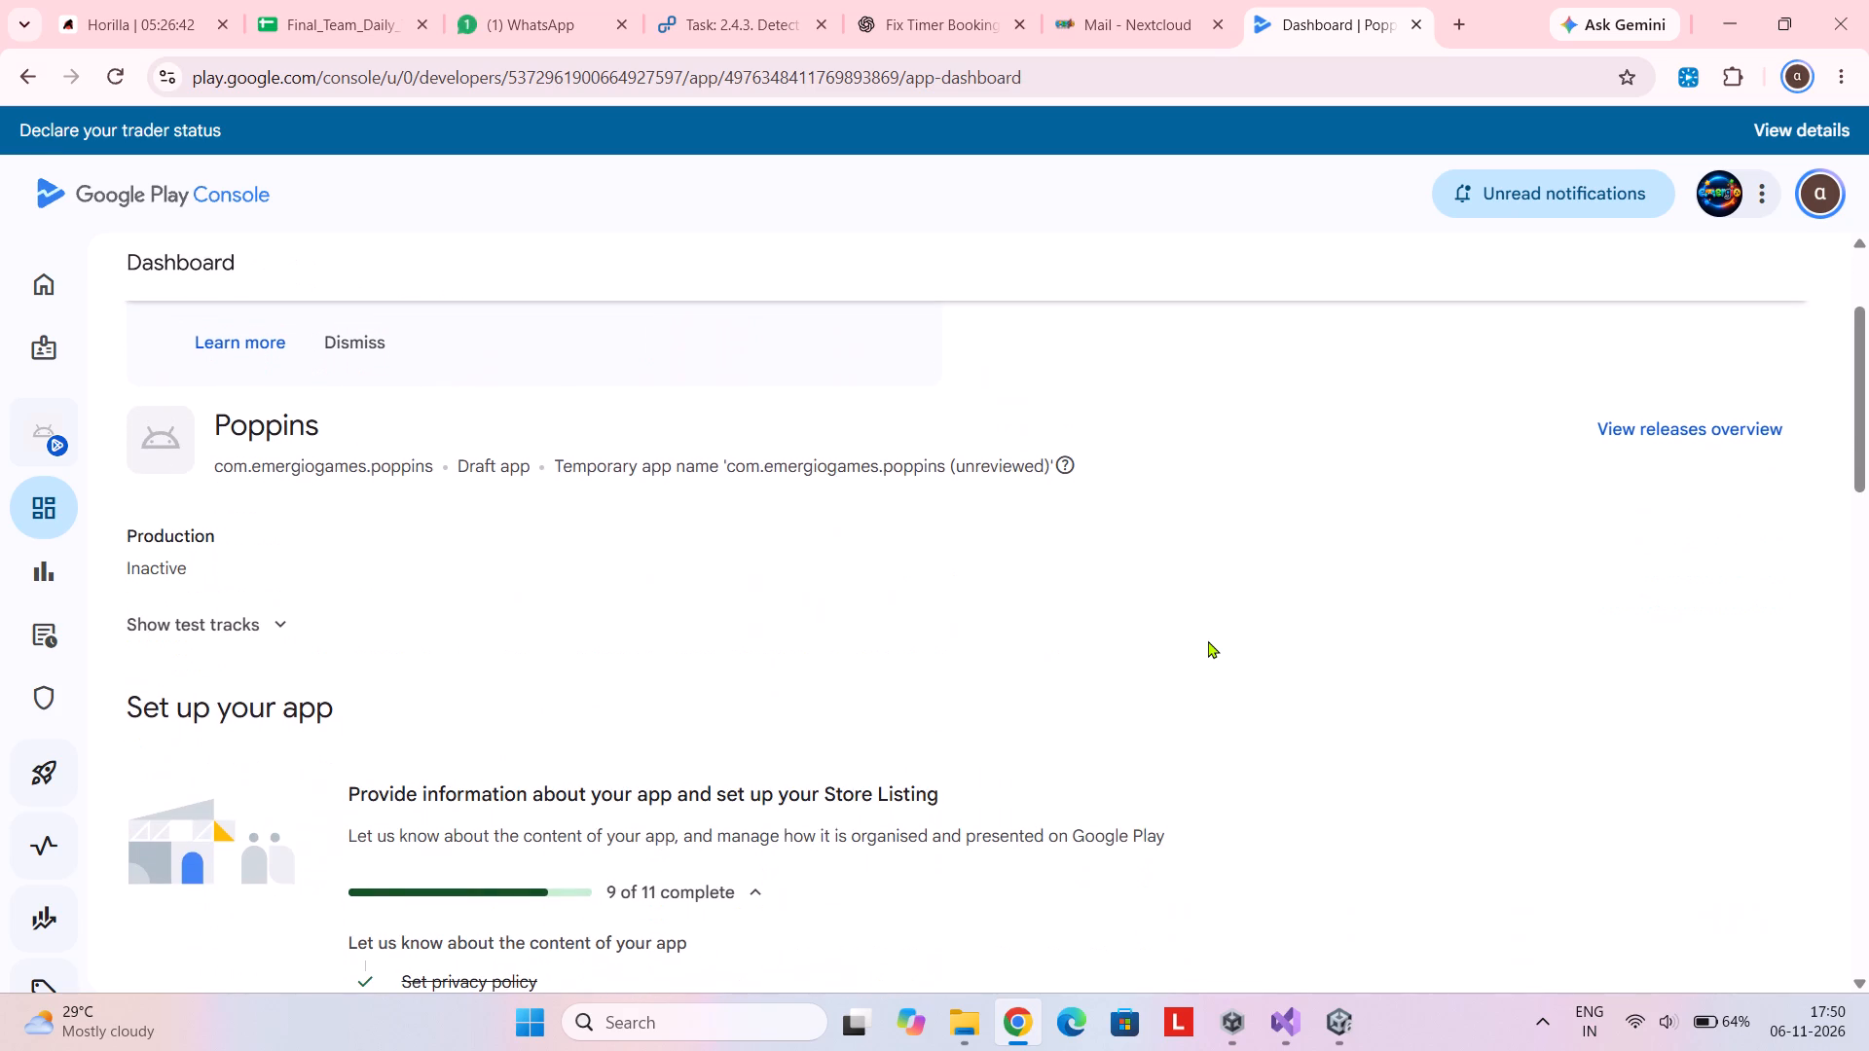
scroll(1208, 640, right, 1)
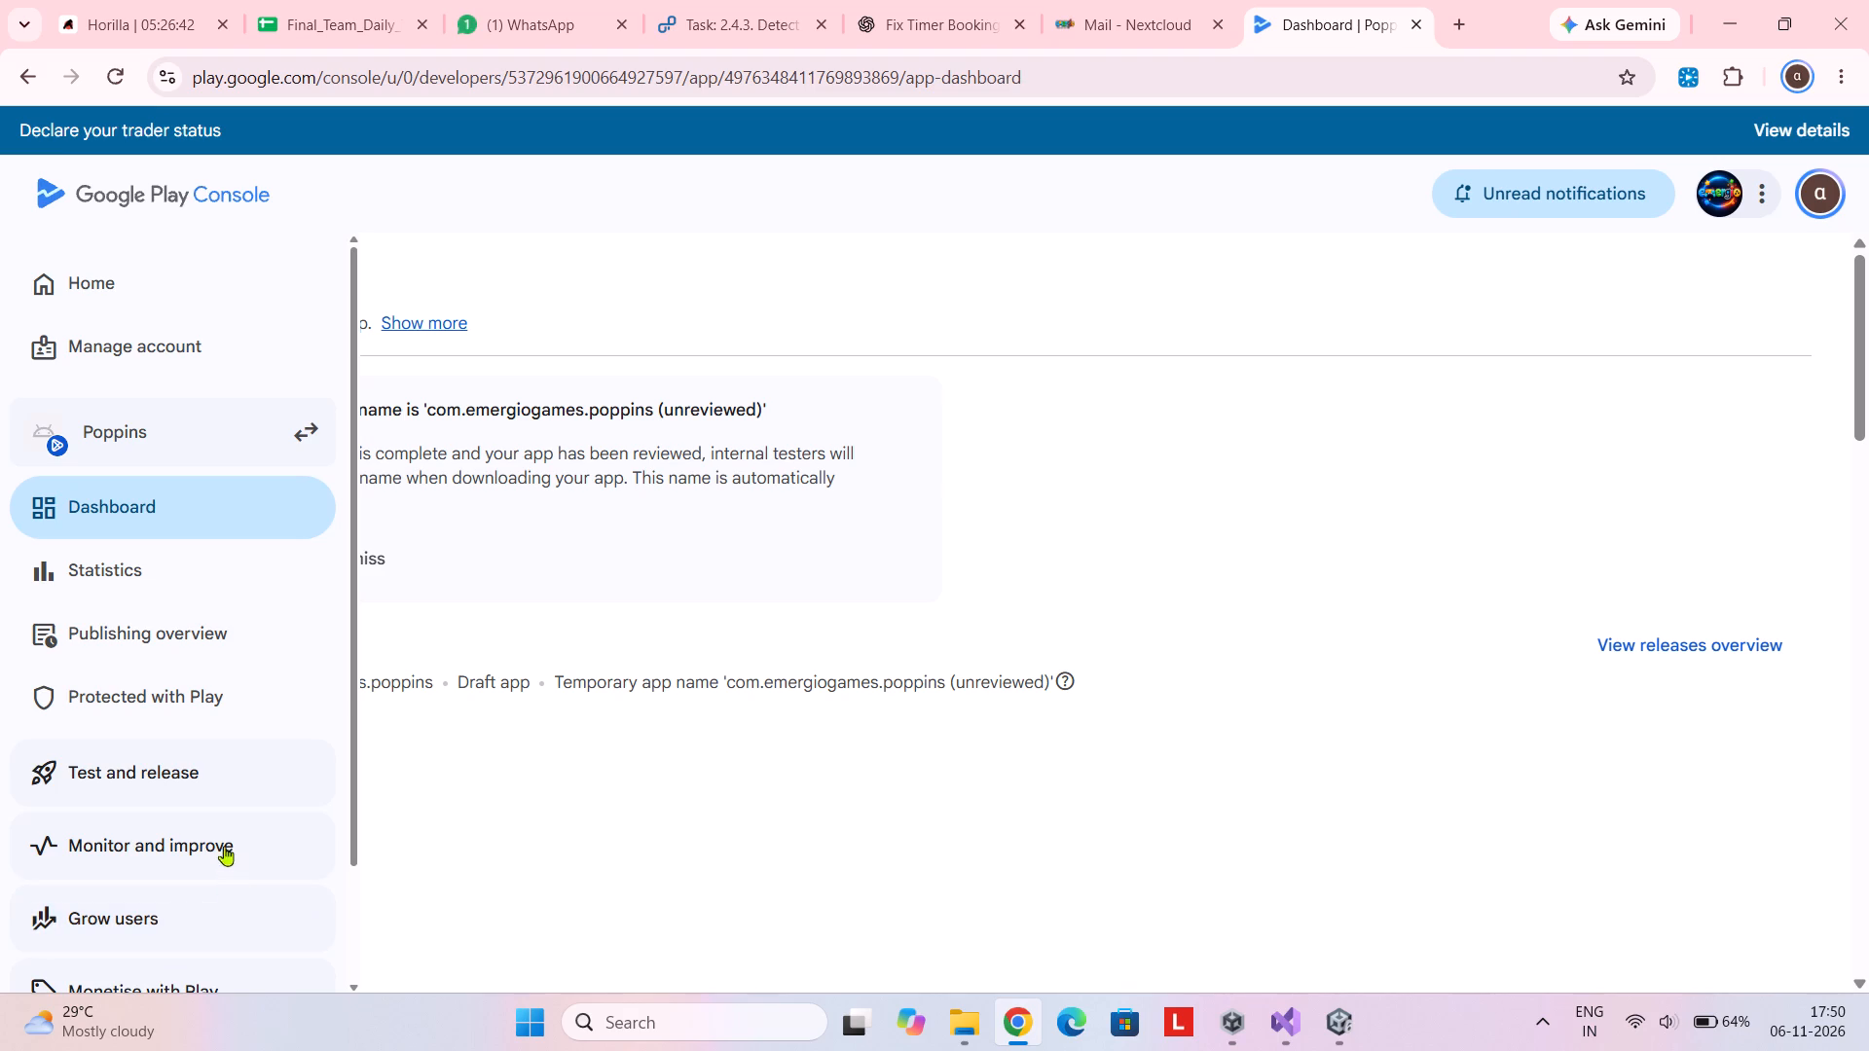
Create a new release on the Internal testing track of the Poppins app.
click(206, 782)
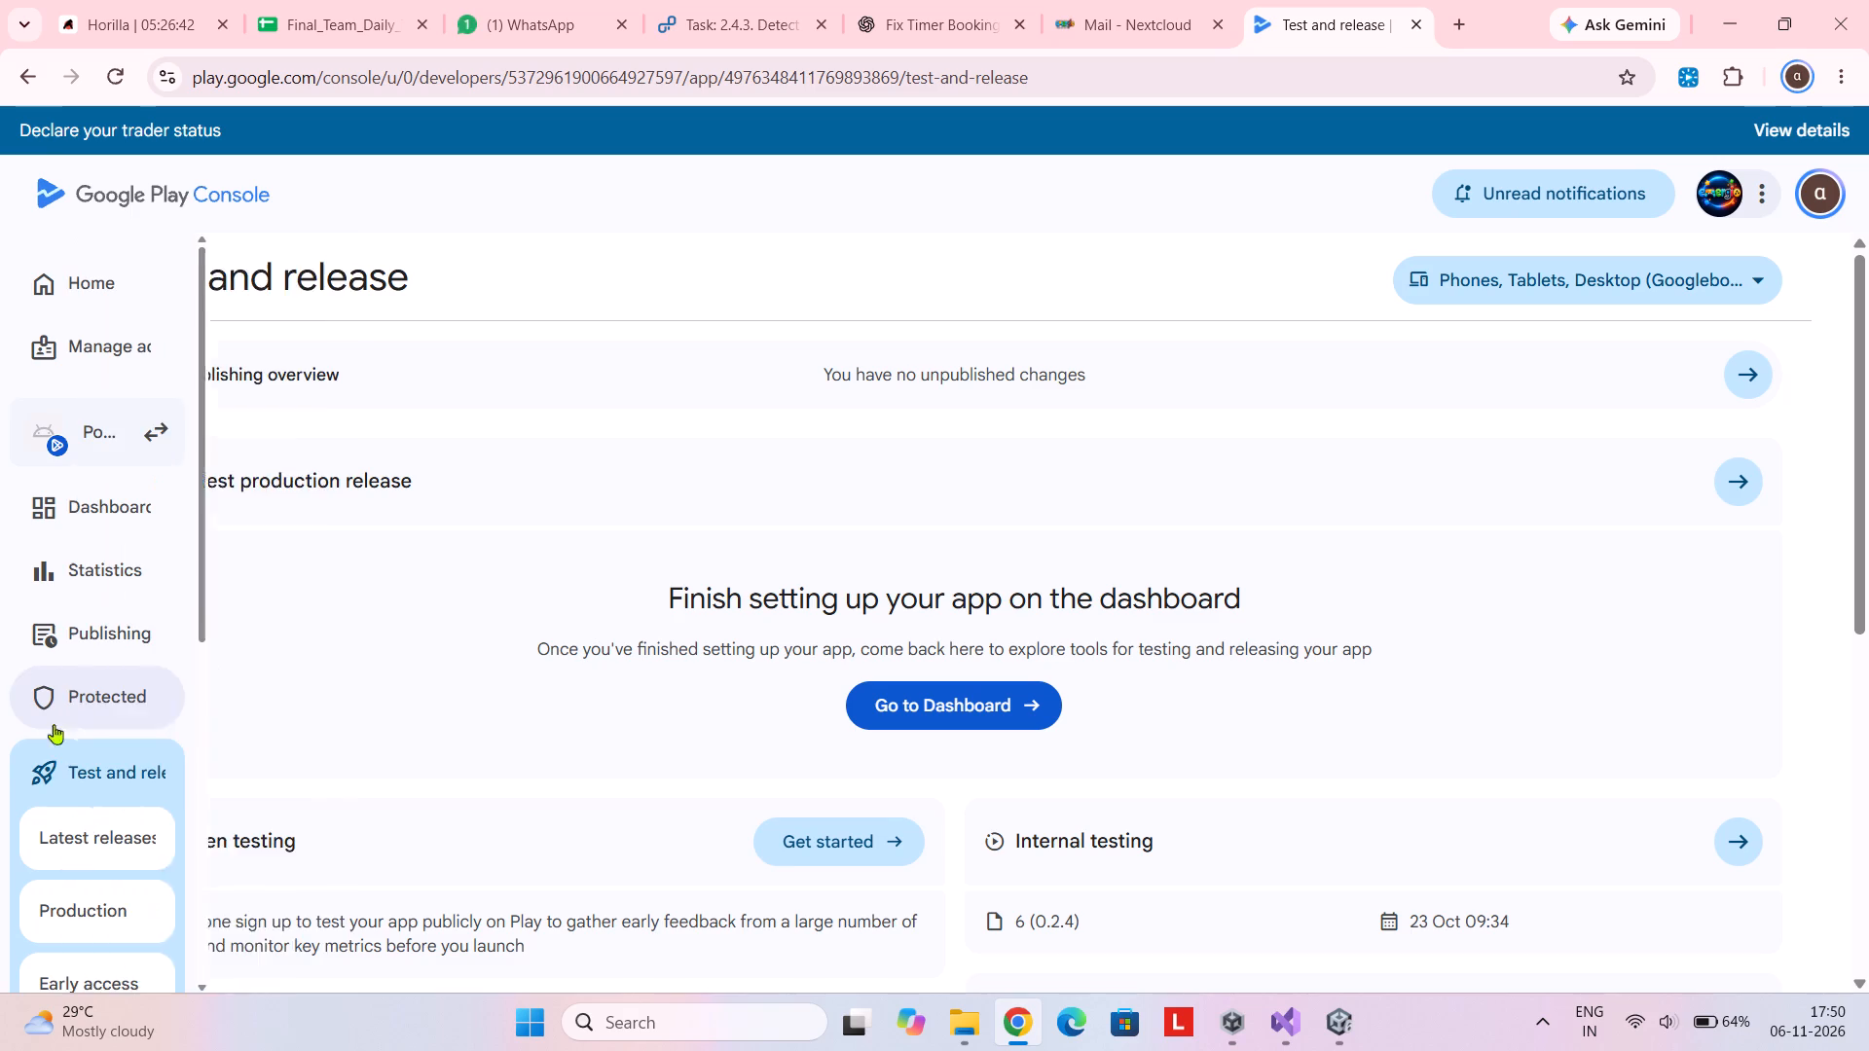
scroll(54, 749, down, 3)
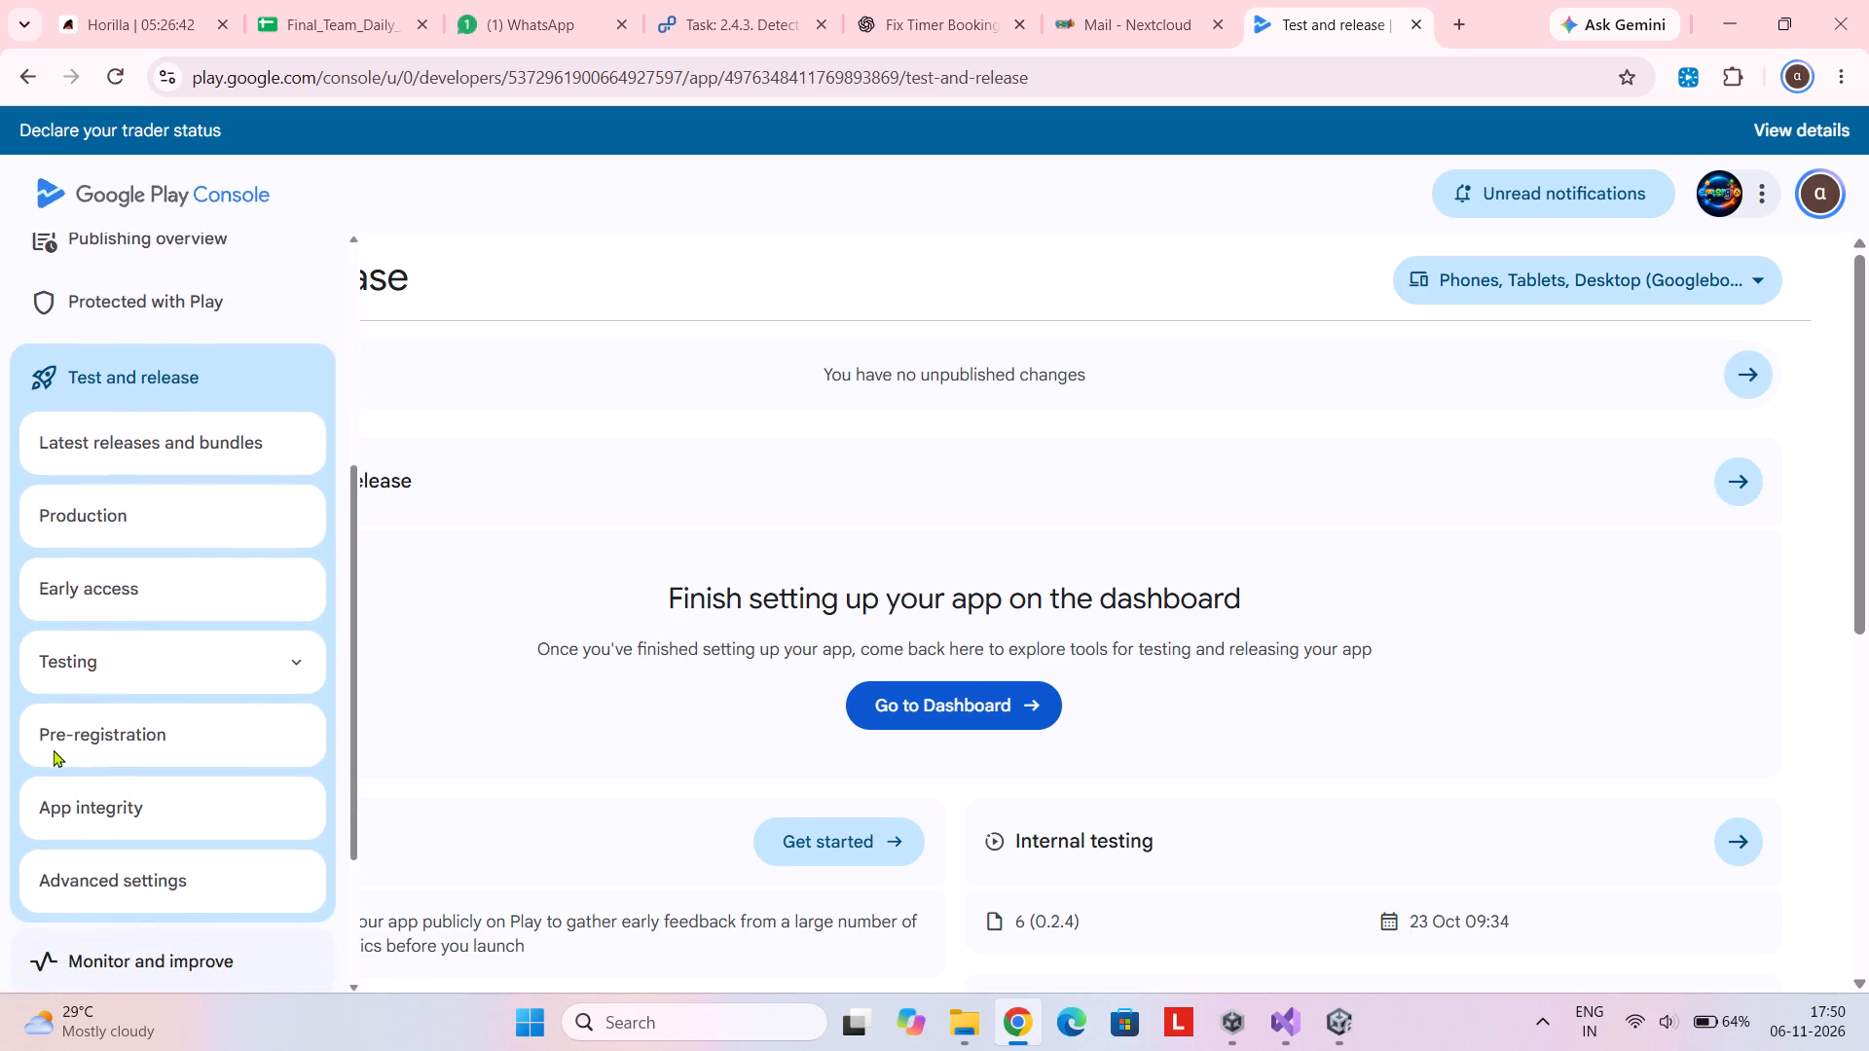
scroll(54, 749, down, 1)
click(175, 597)
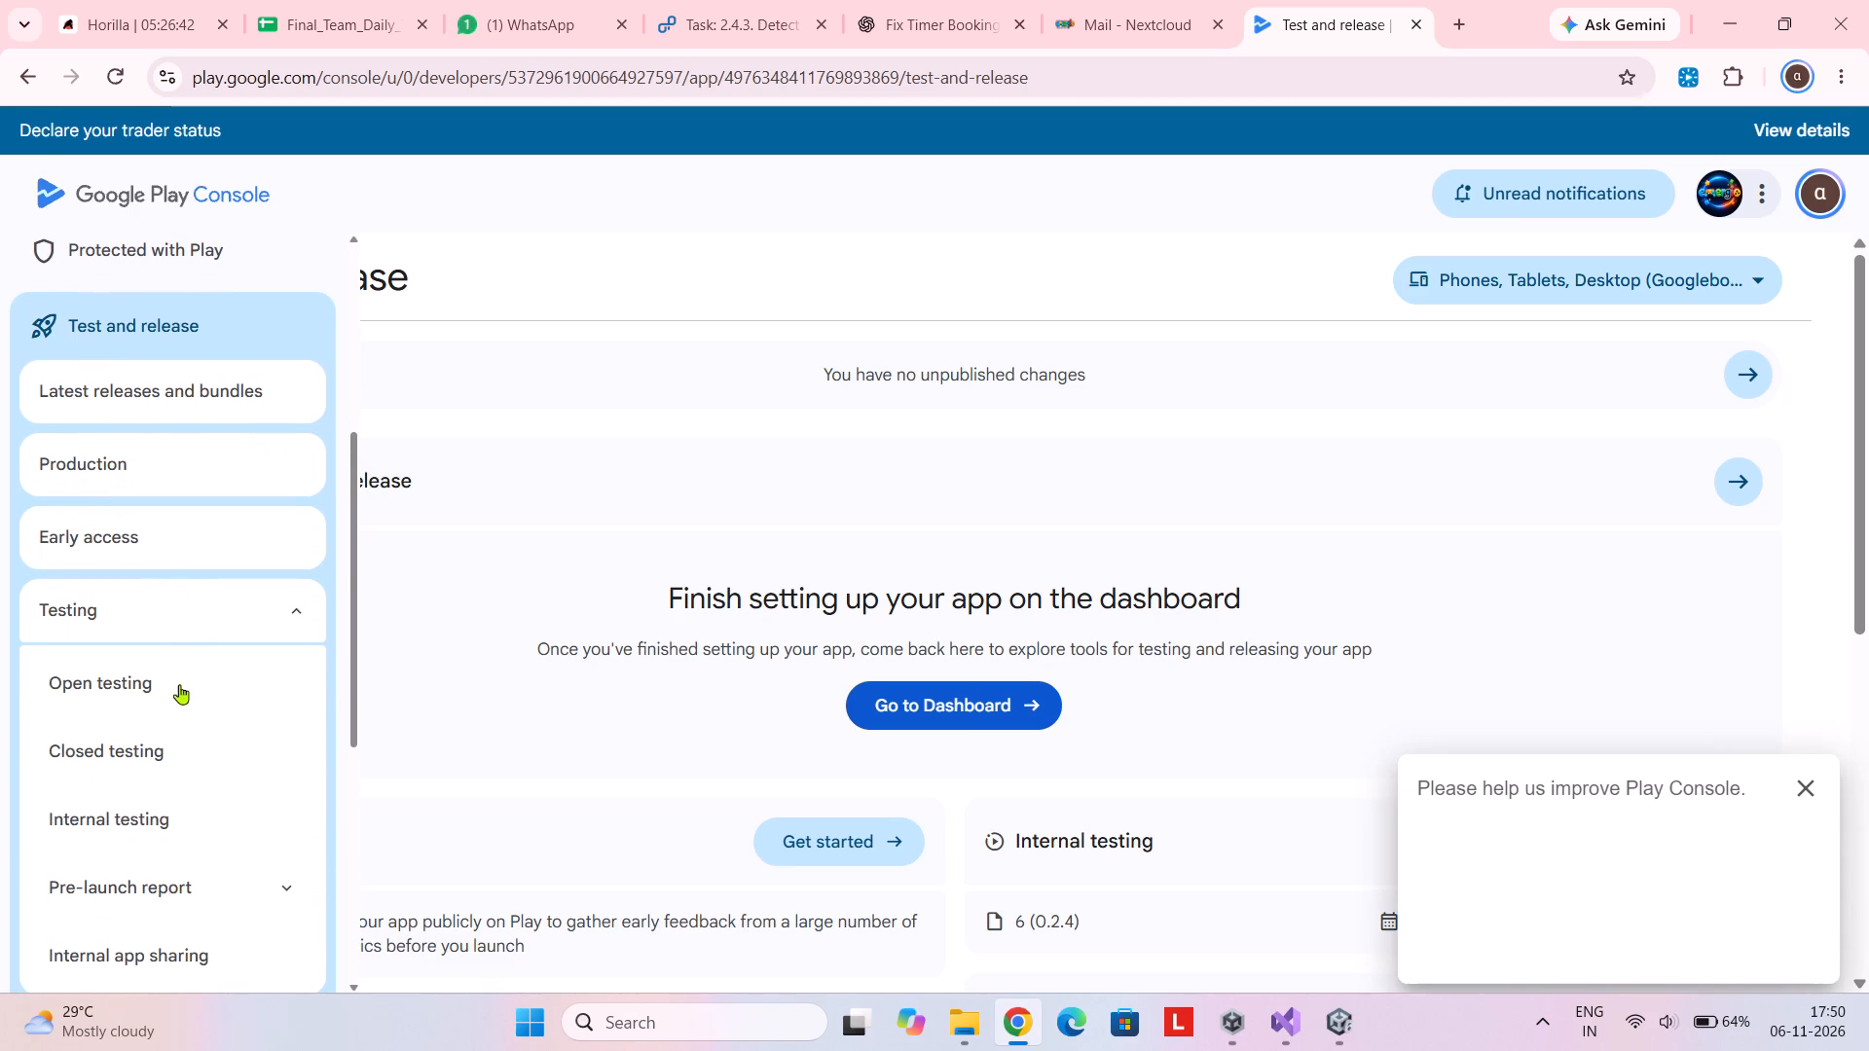
click(164, 823)
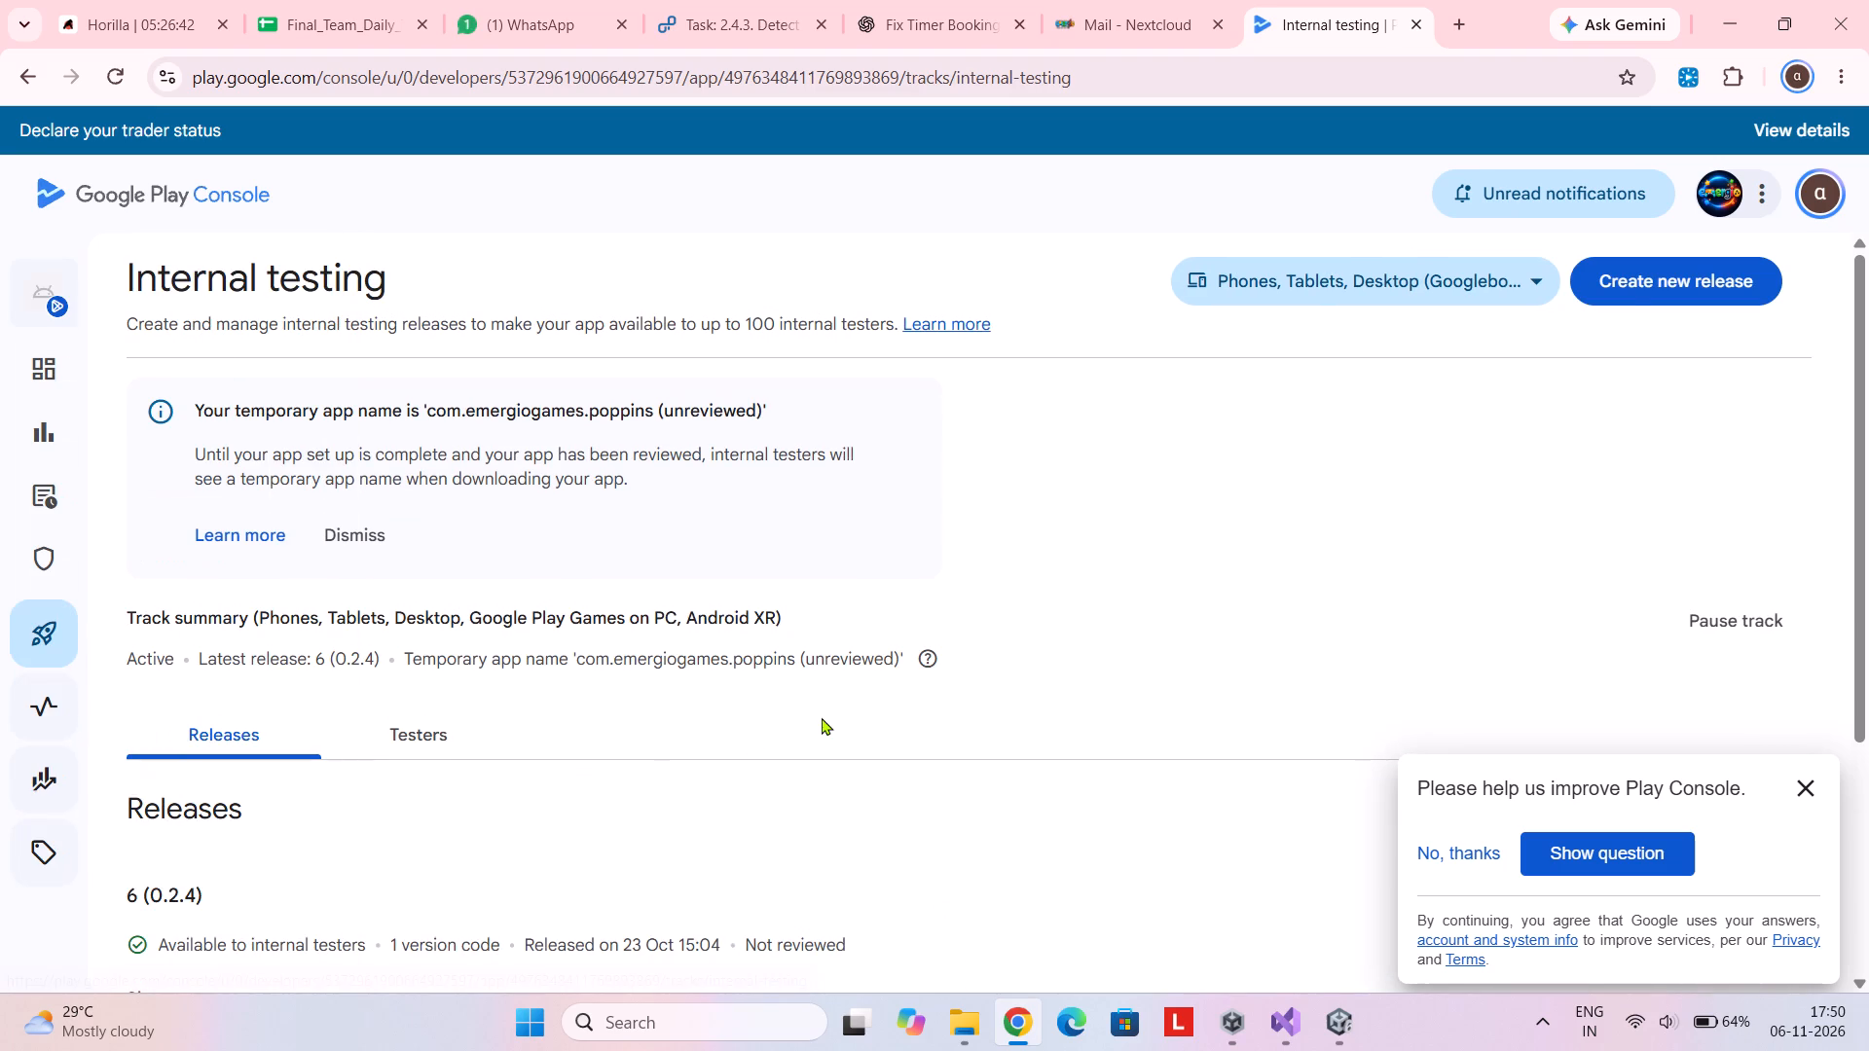
click(1640, 272)
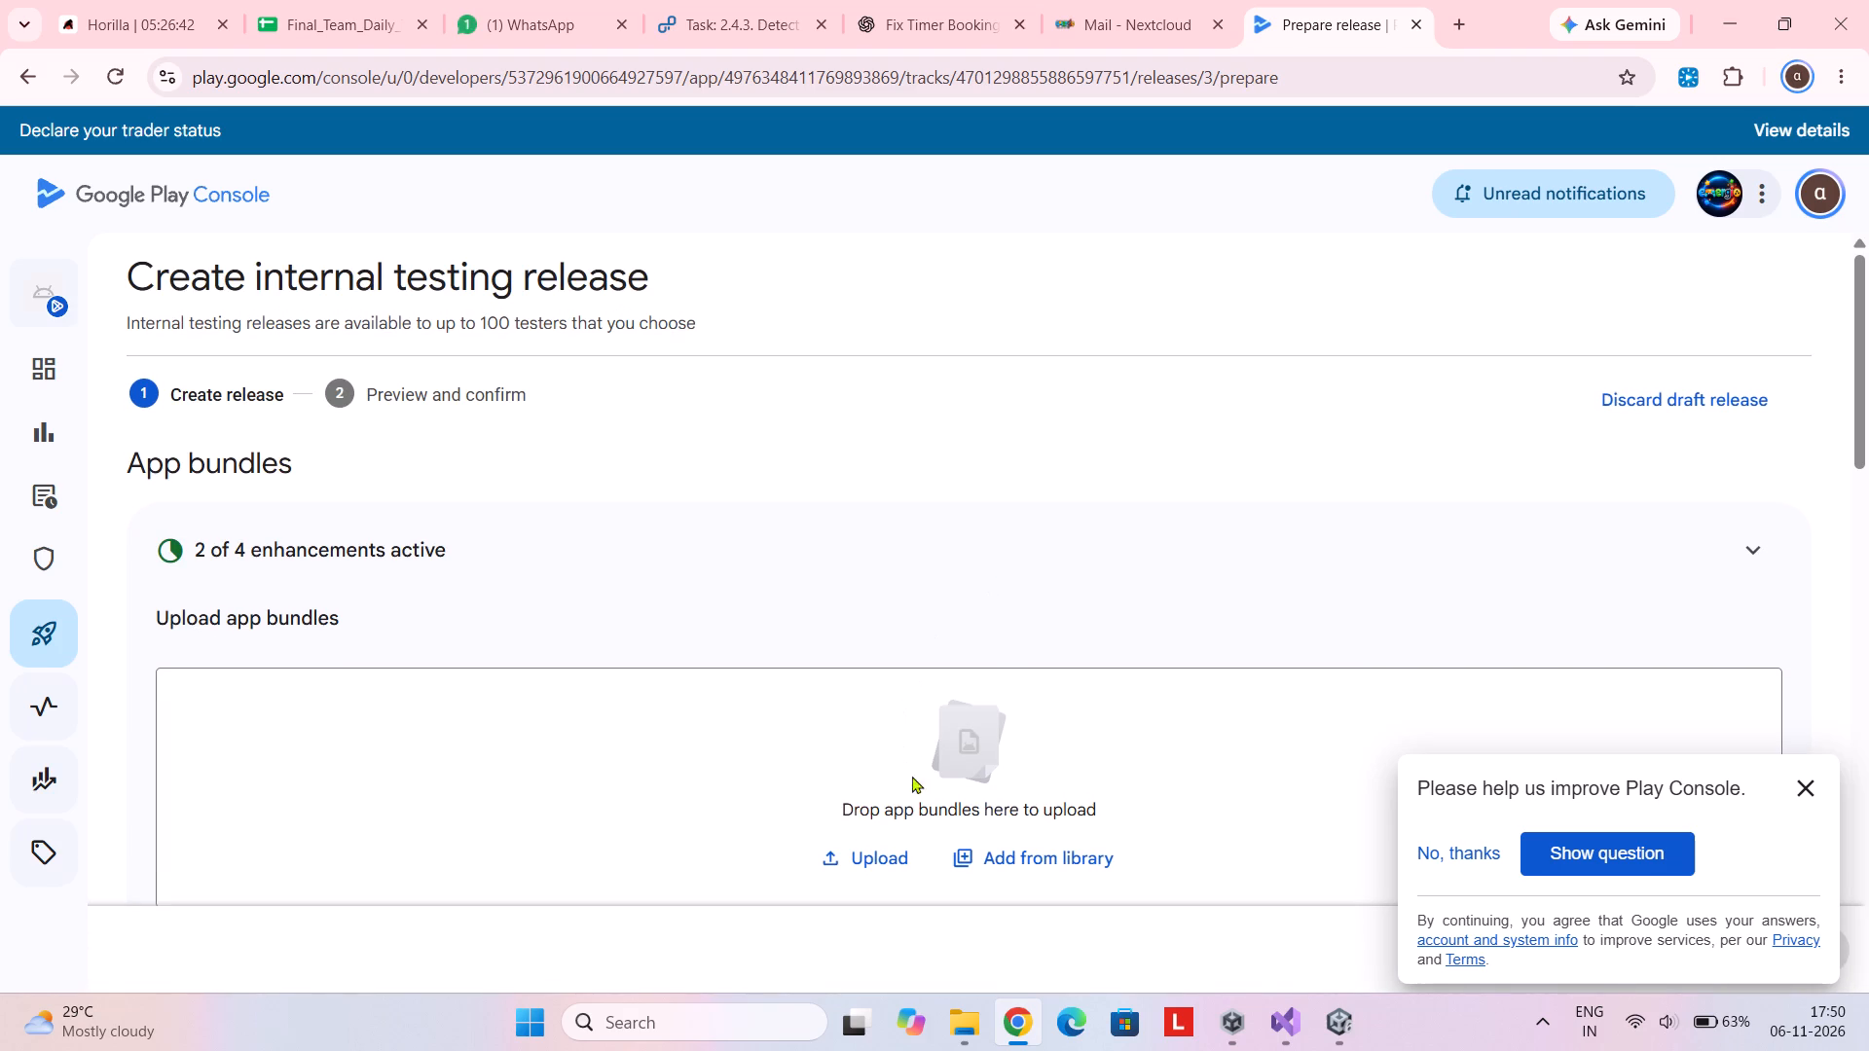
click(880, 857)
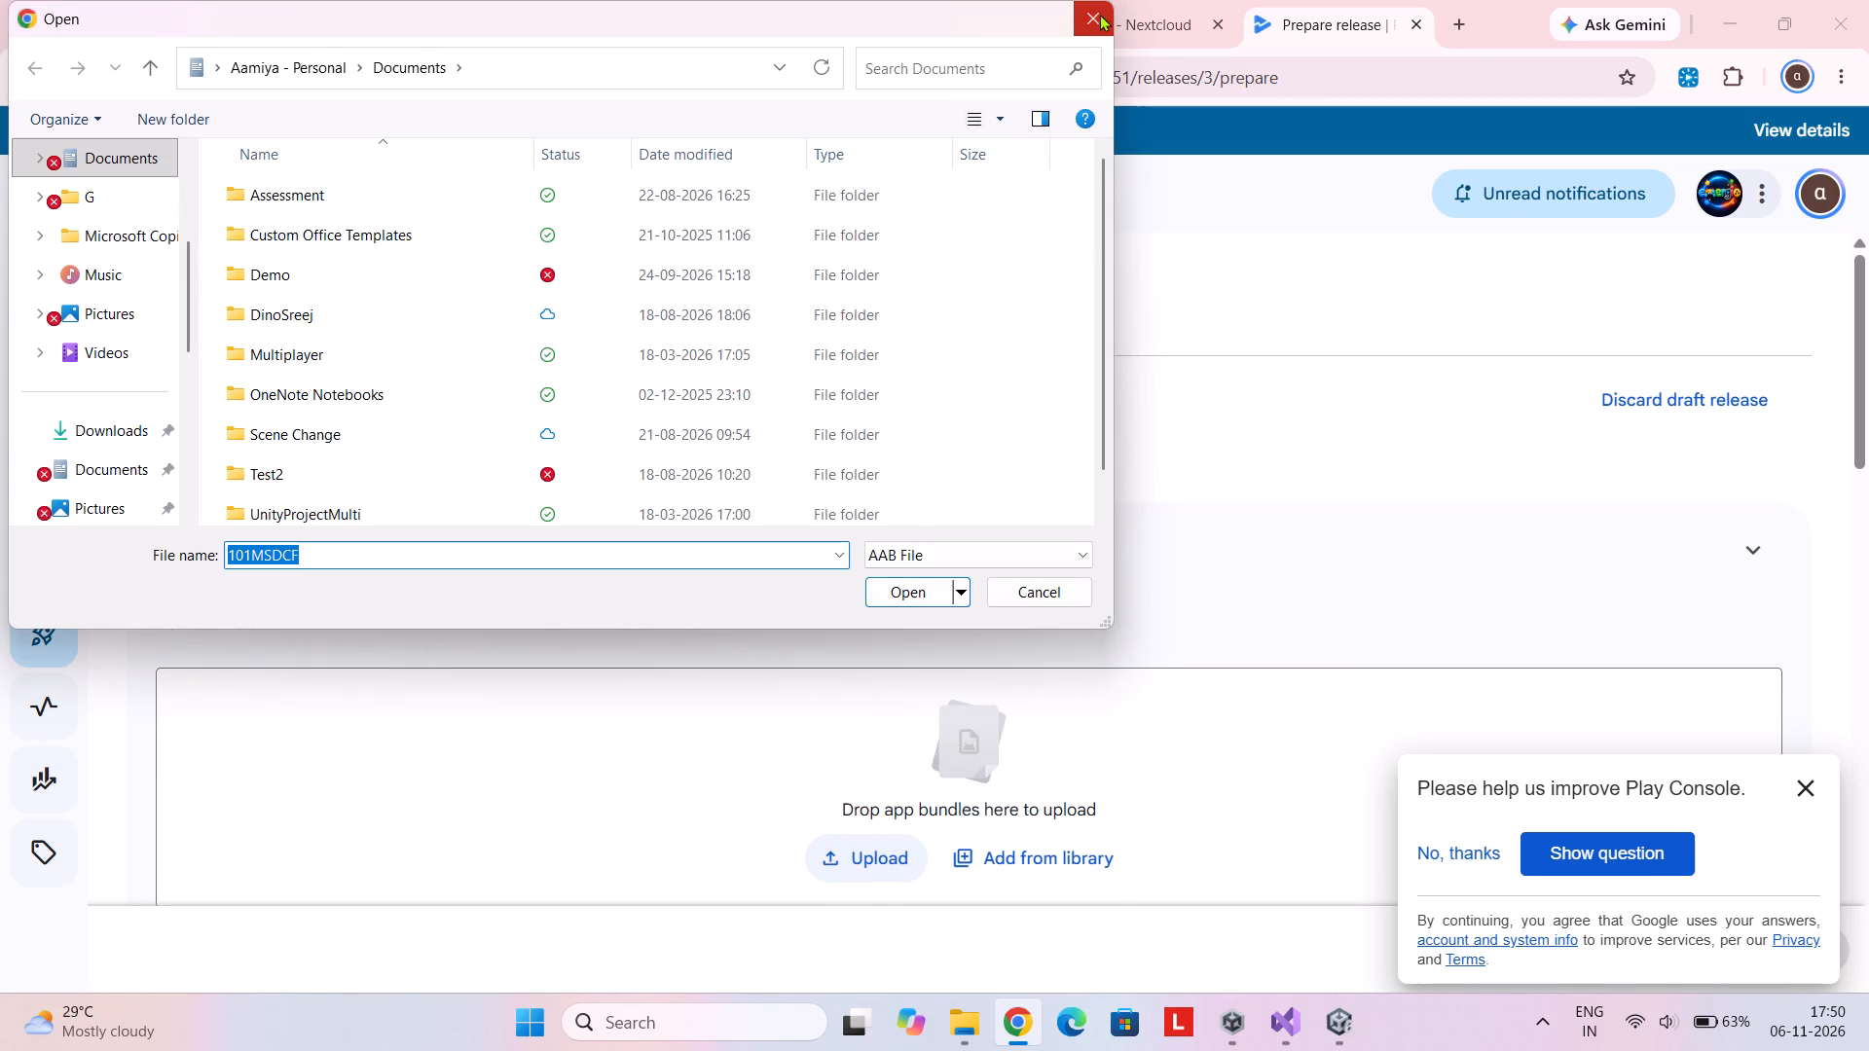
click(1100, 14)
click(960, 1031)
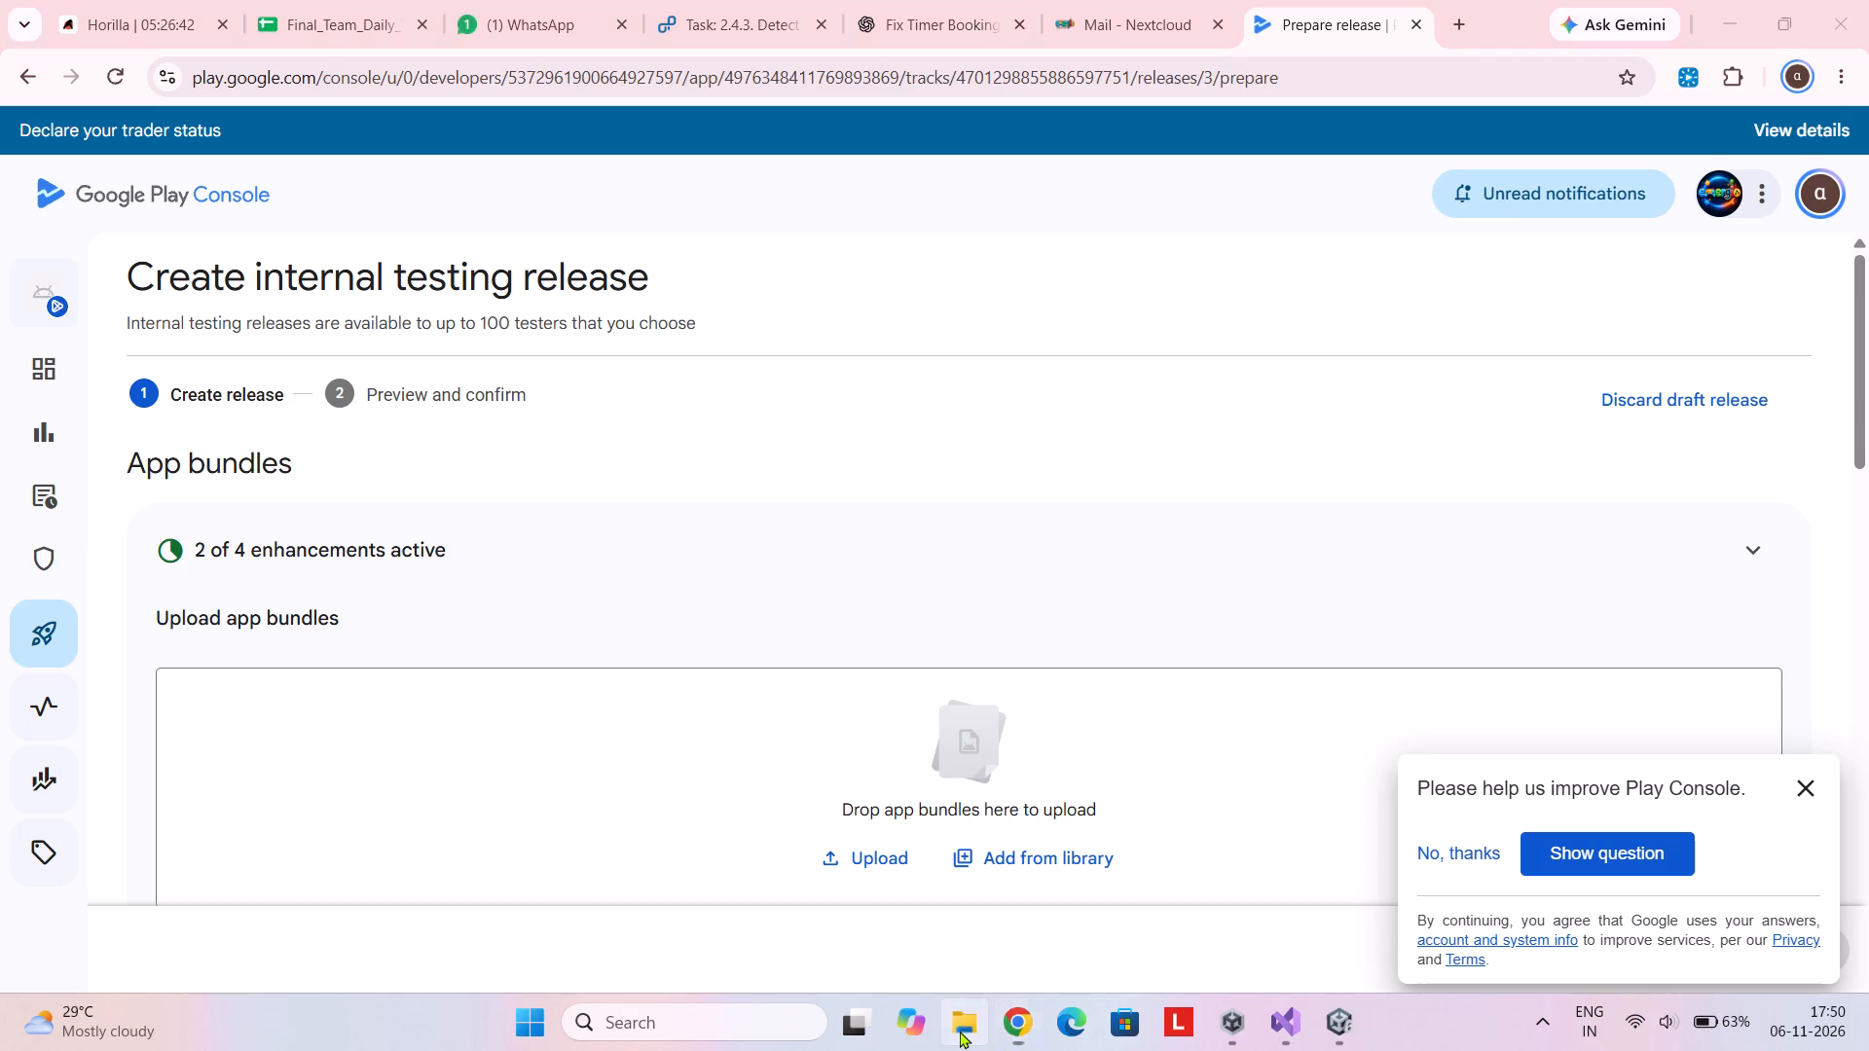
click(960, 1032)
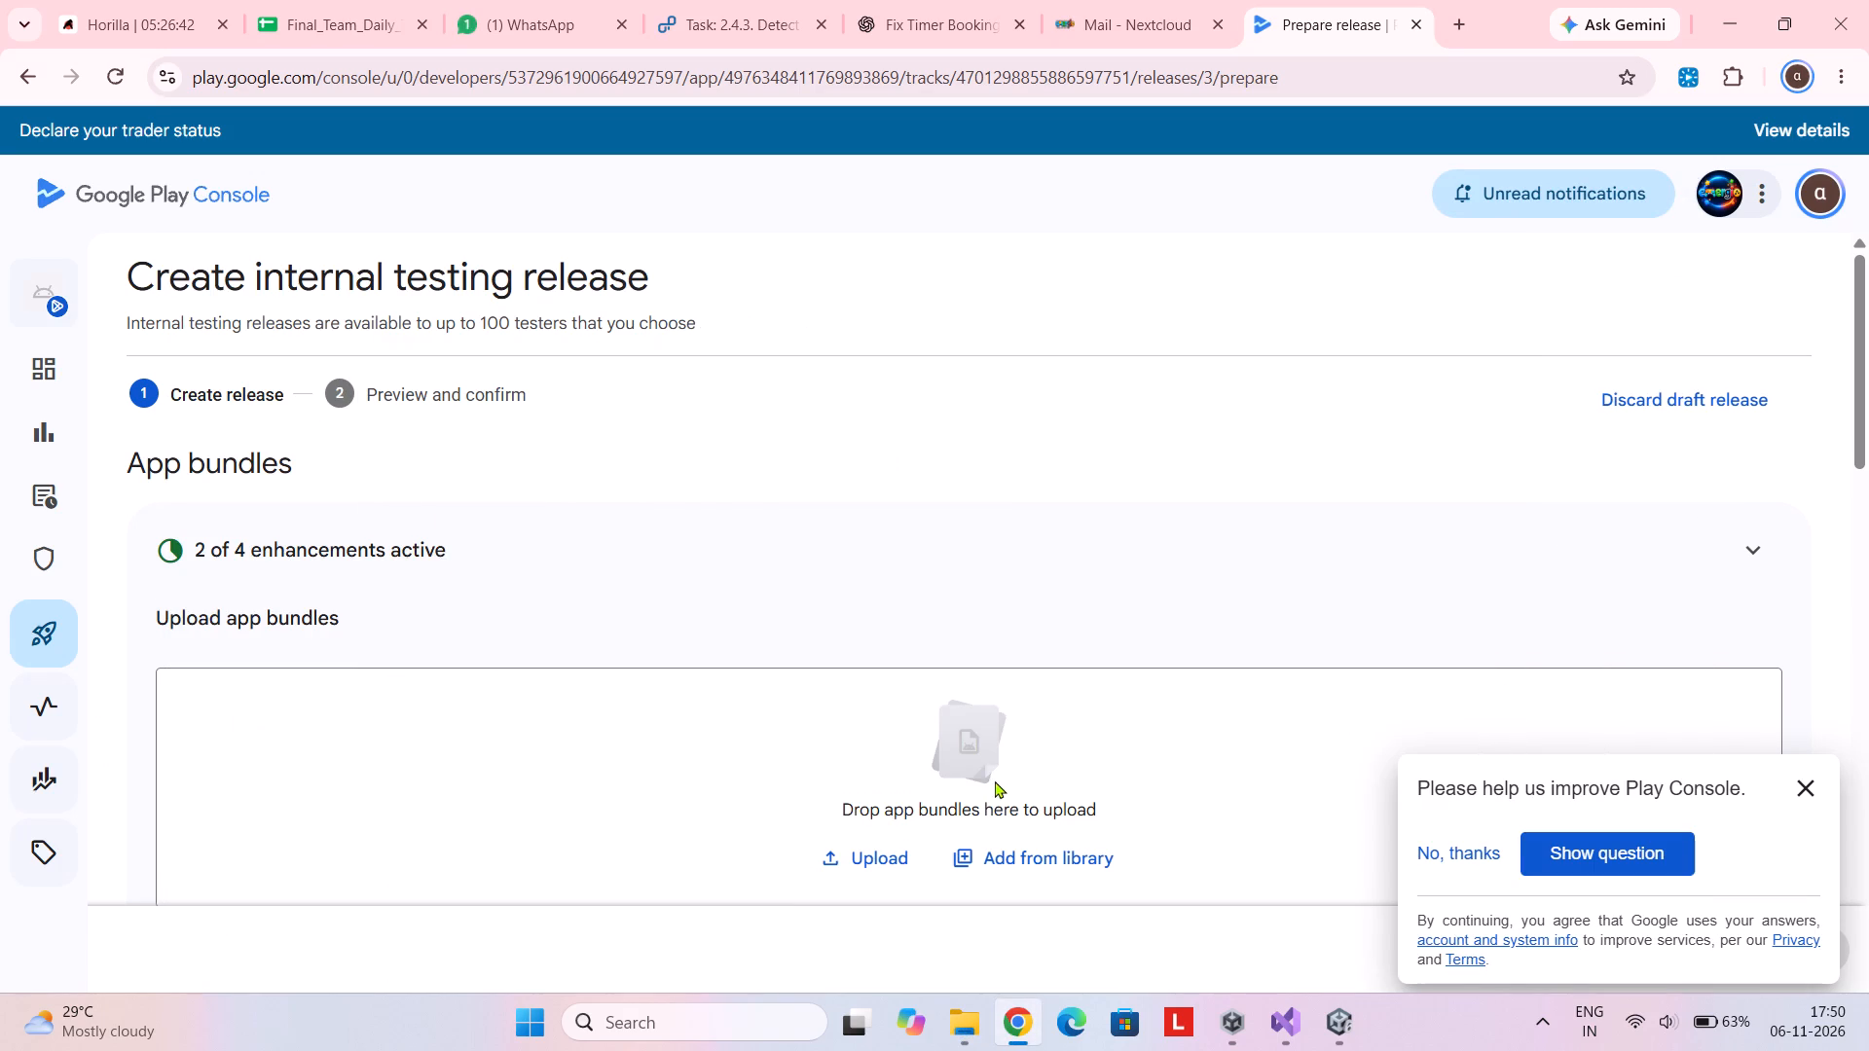
Upload poppinsPSB.aab from the build folder inside AAB BUILD POPP to the internal testing release's app bundles.
scroll(995, 780, down, 1)
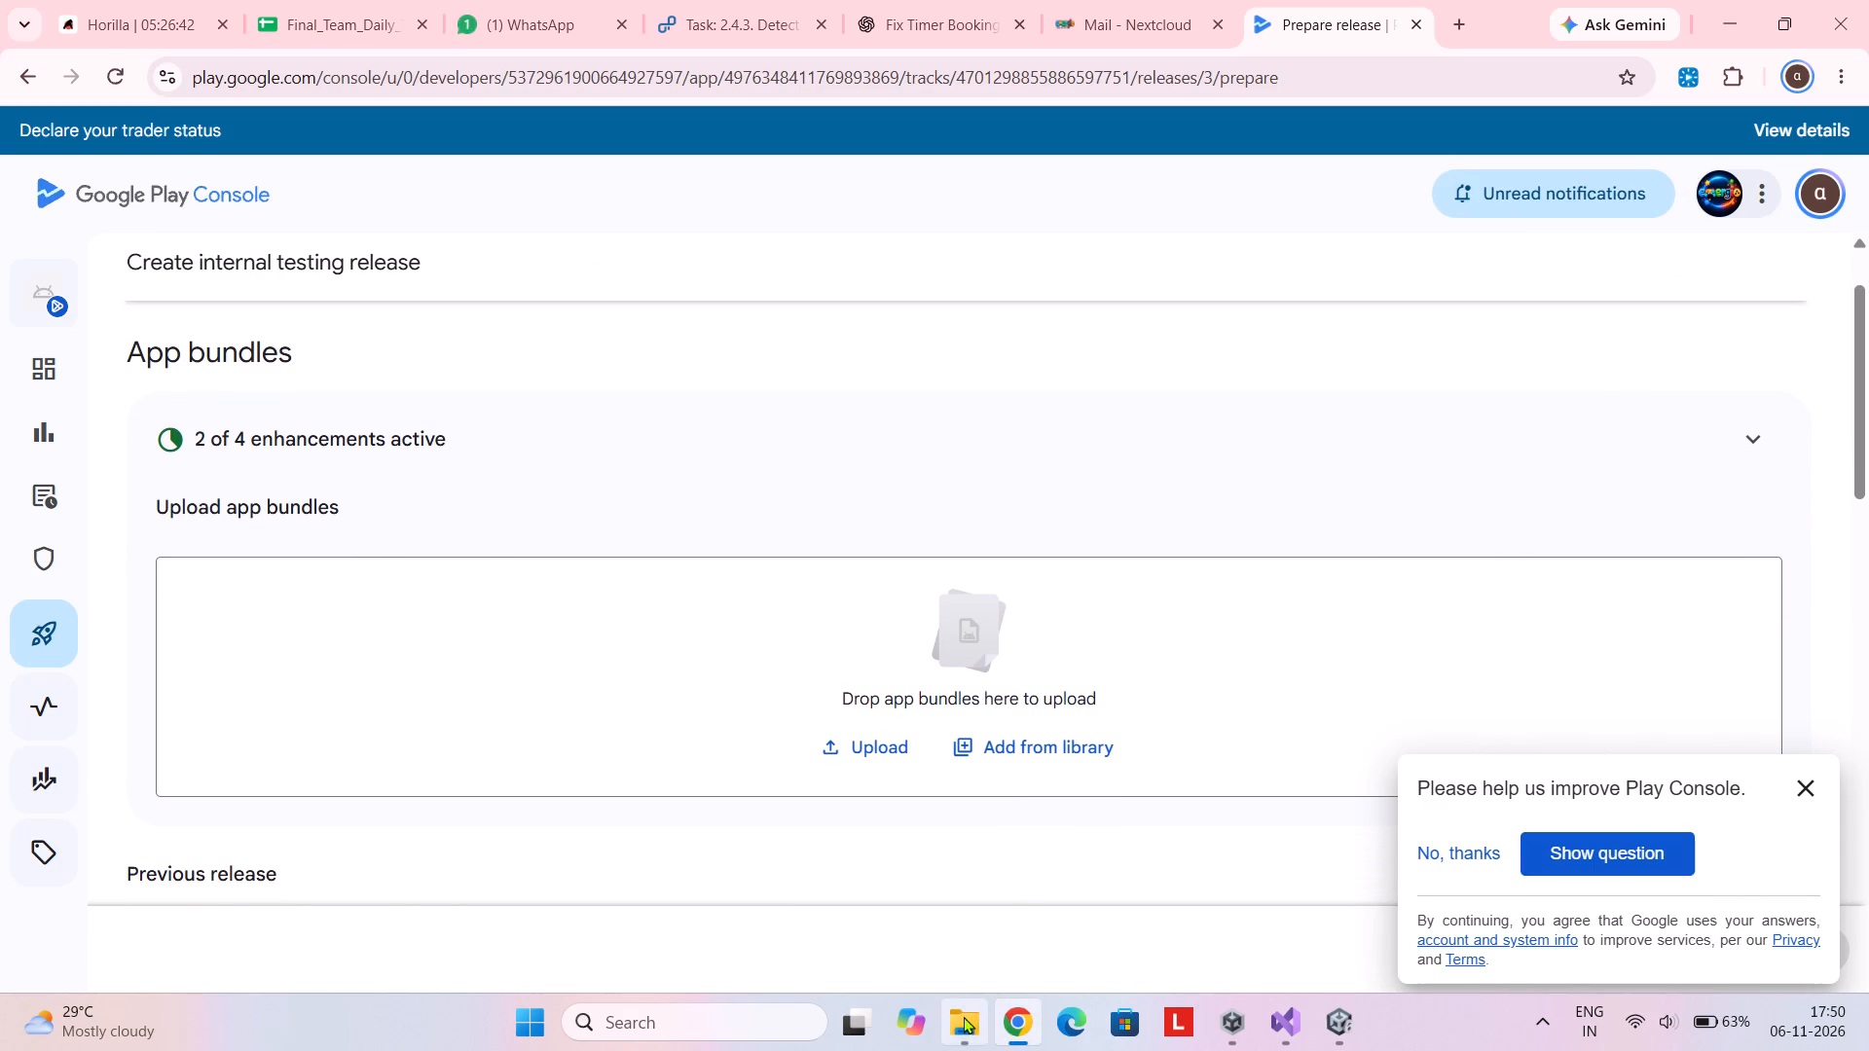
click(961, 1020)
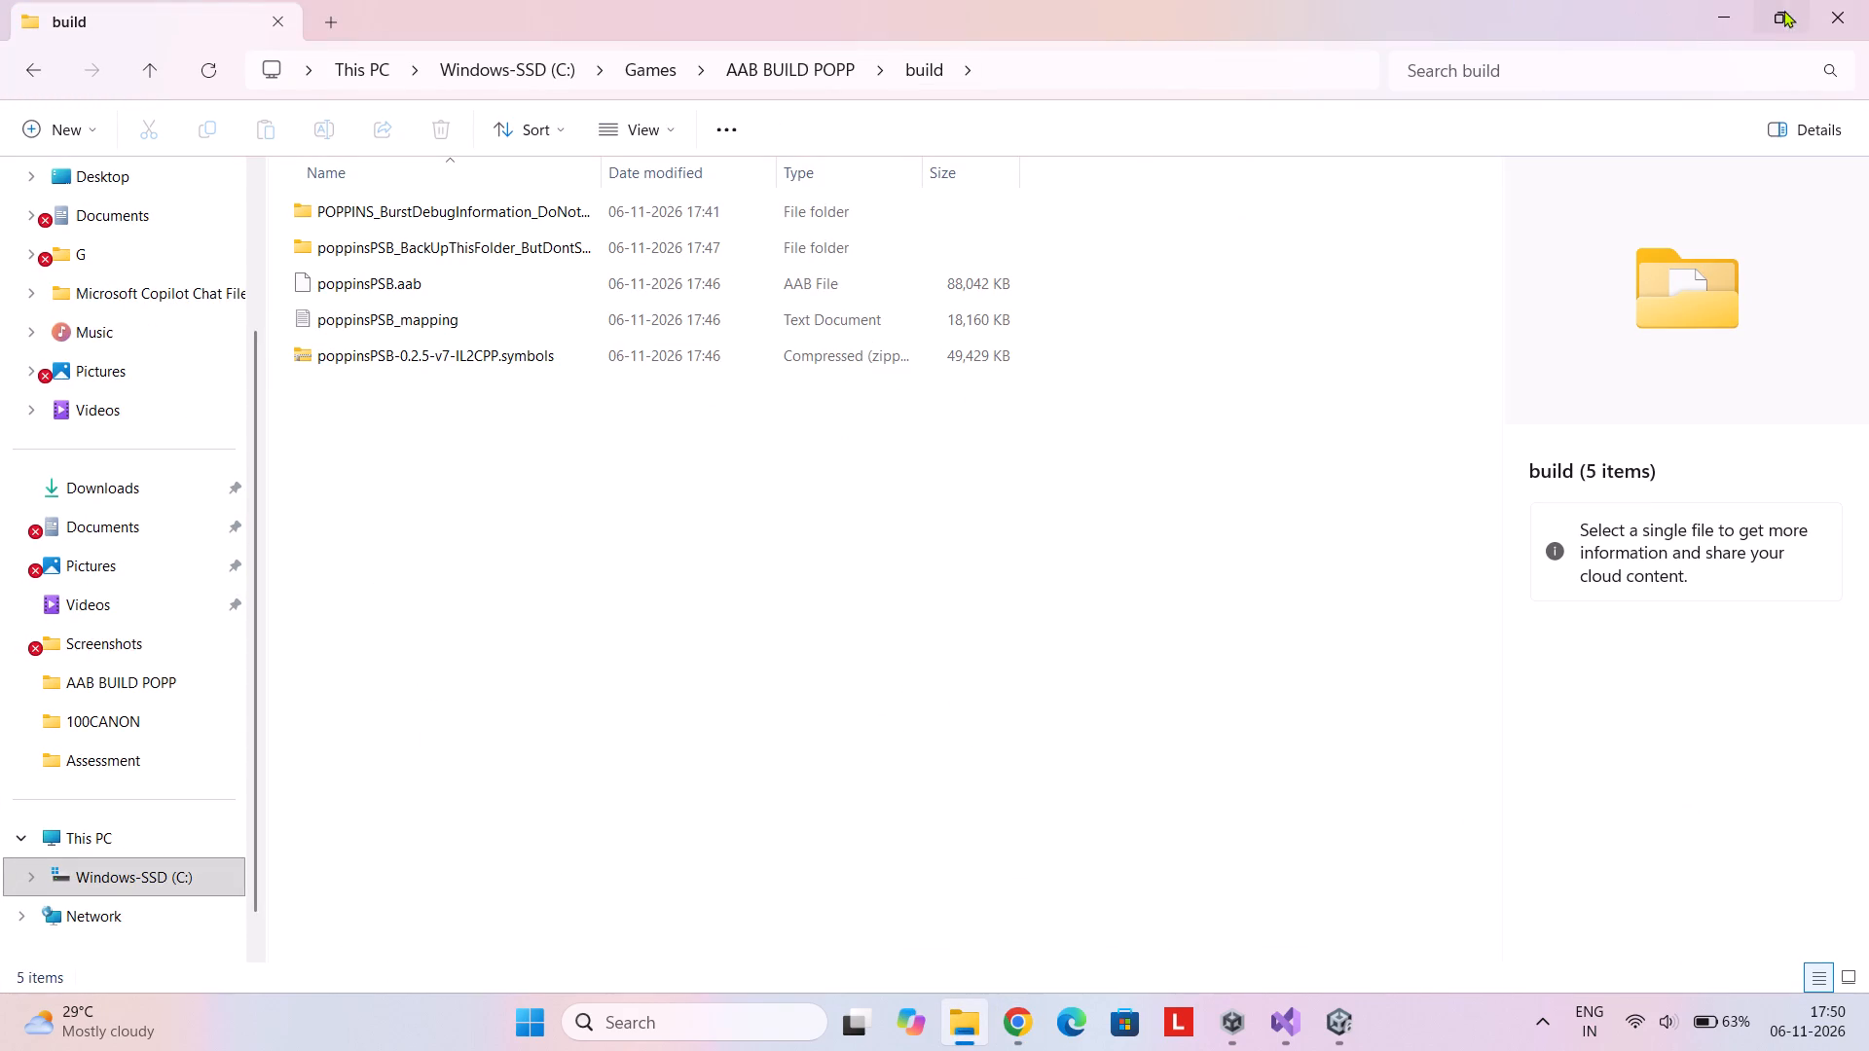
click(1778, 10)
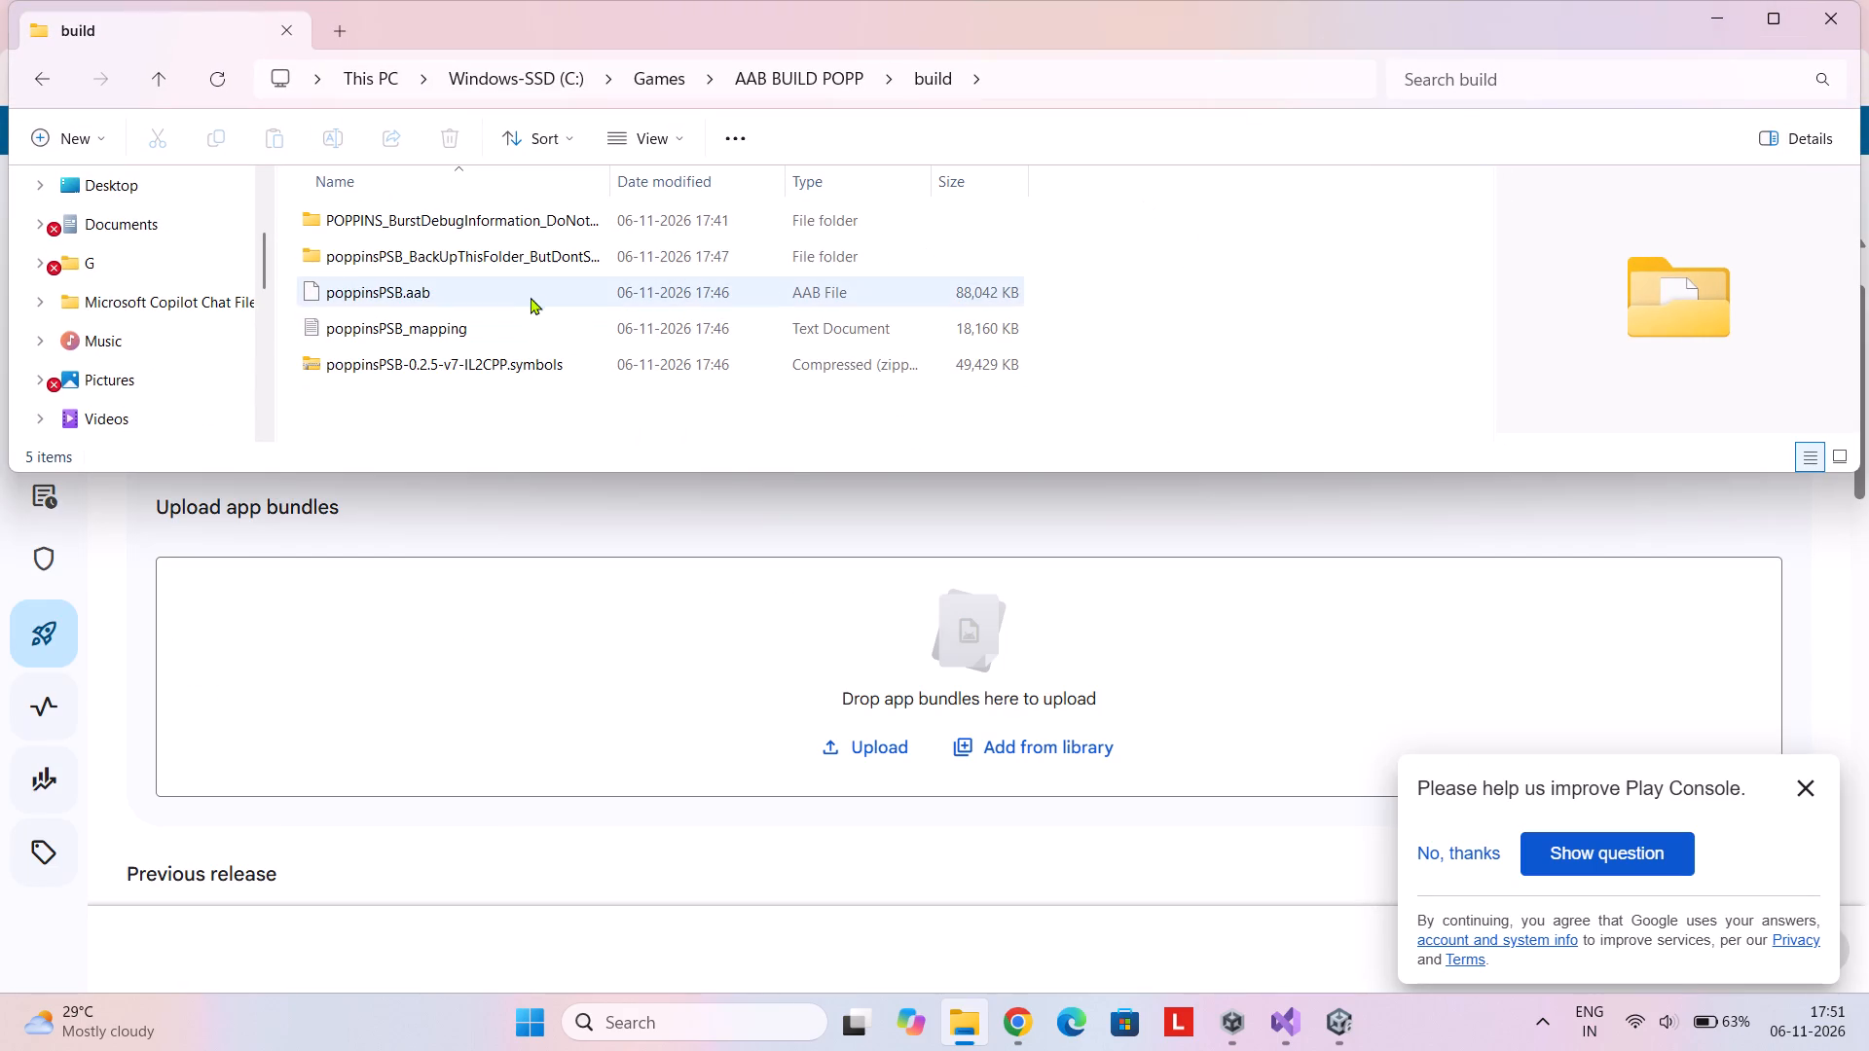
drag(528, 289, 610, 285)
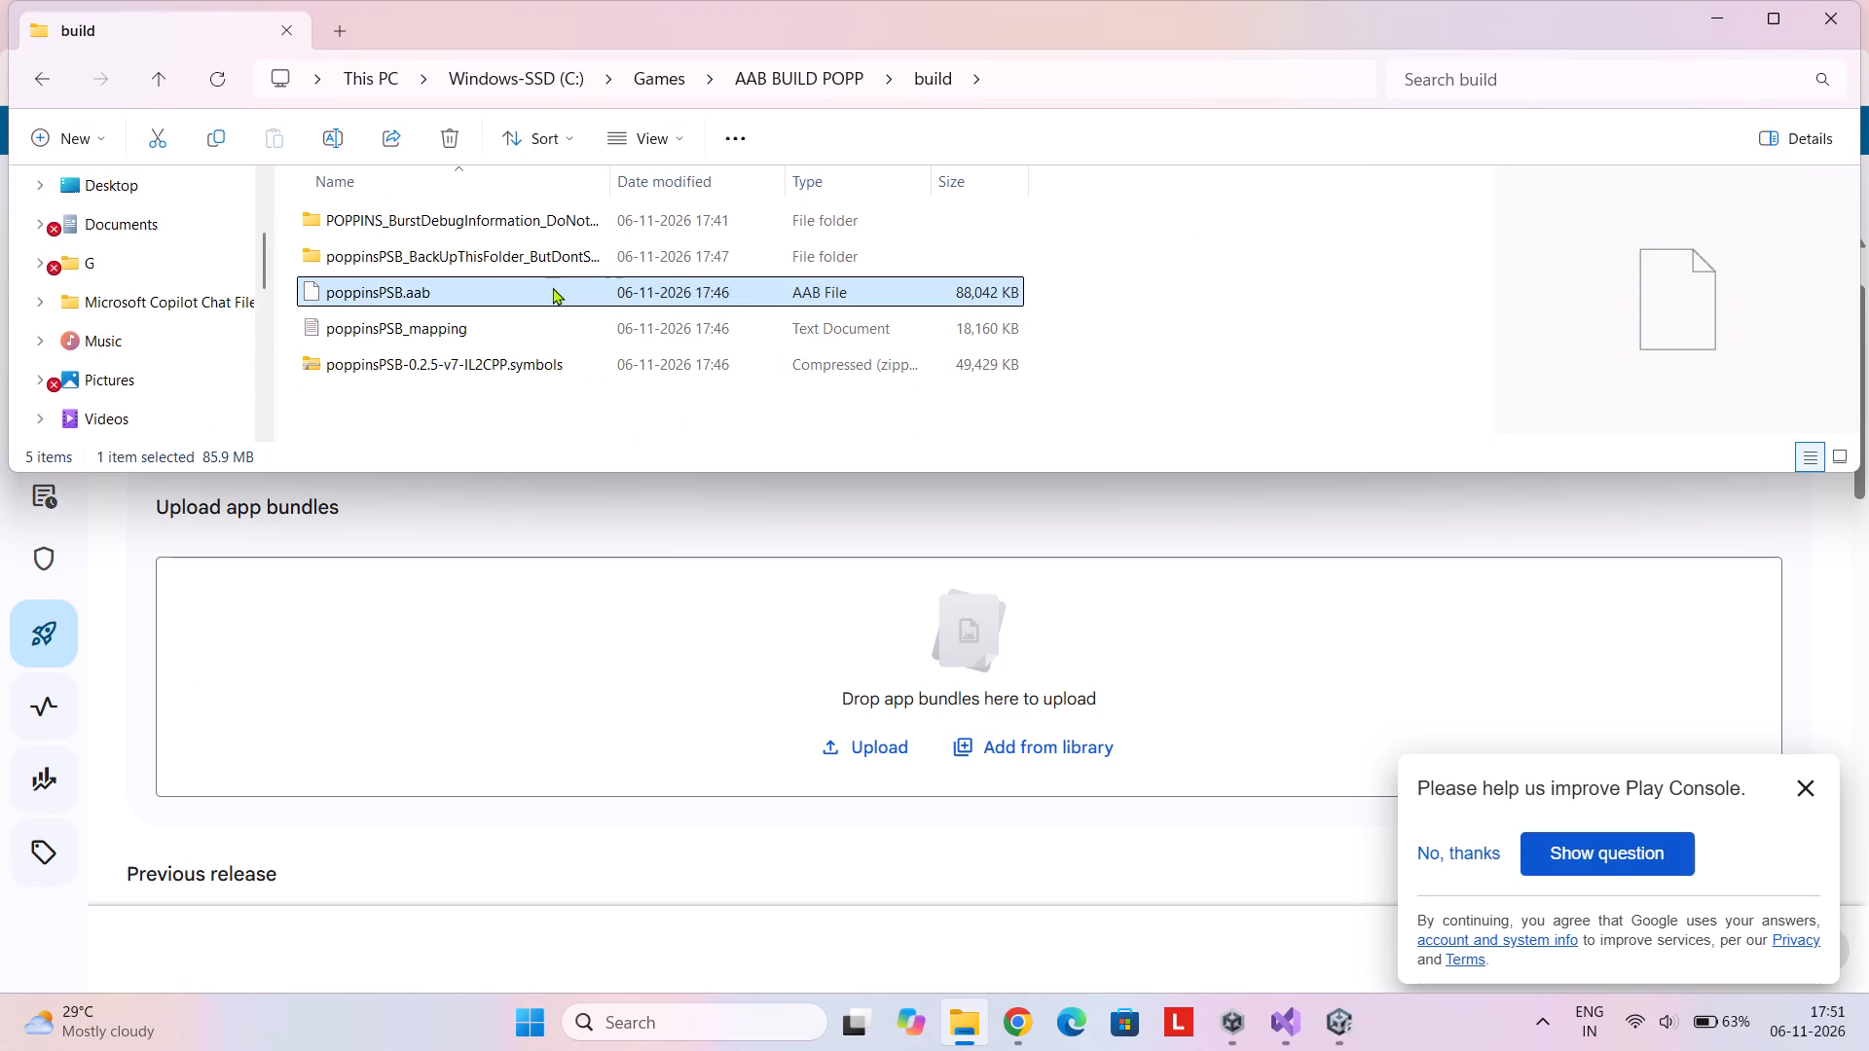
drag(552, 287, 726, 707)
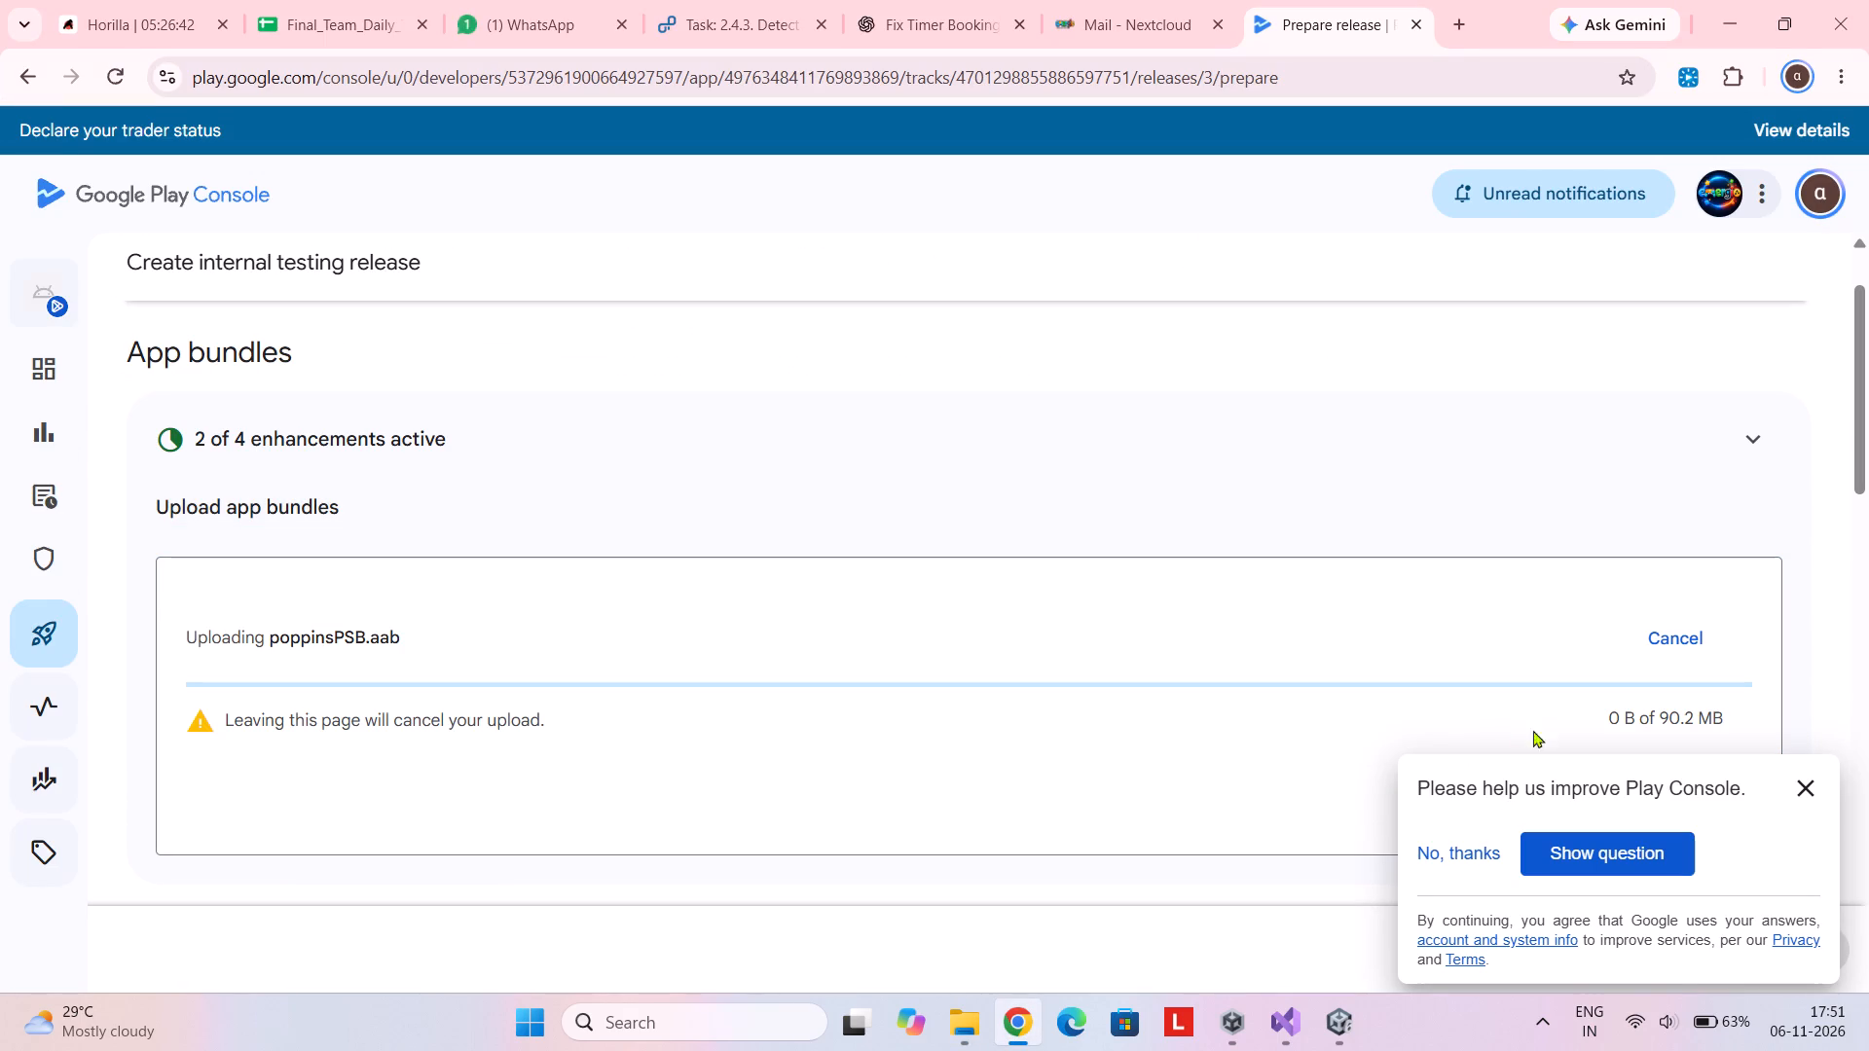
Dismiss the survey prompt about improving Play Console.
click(1800, 783)
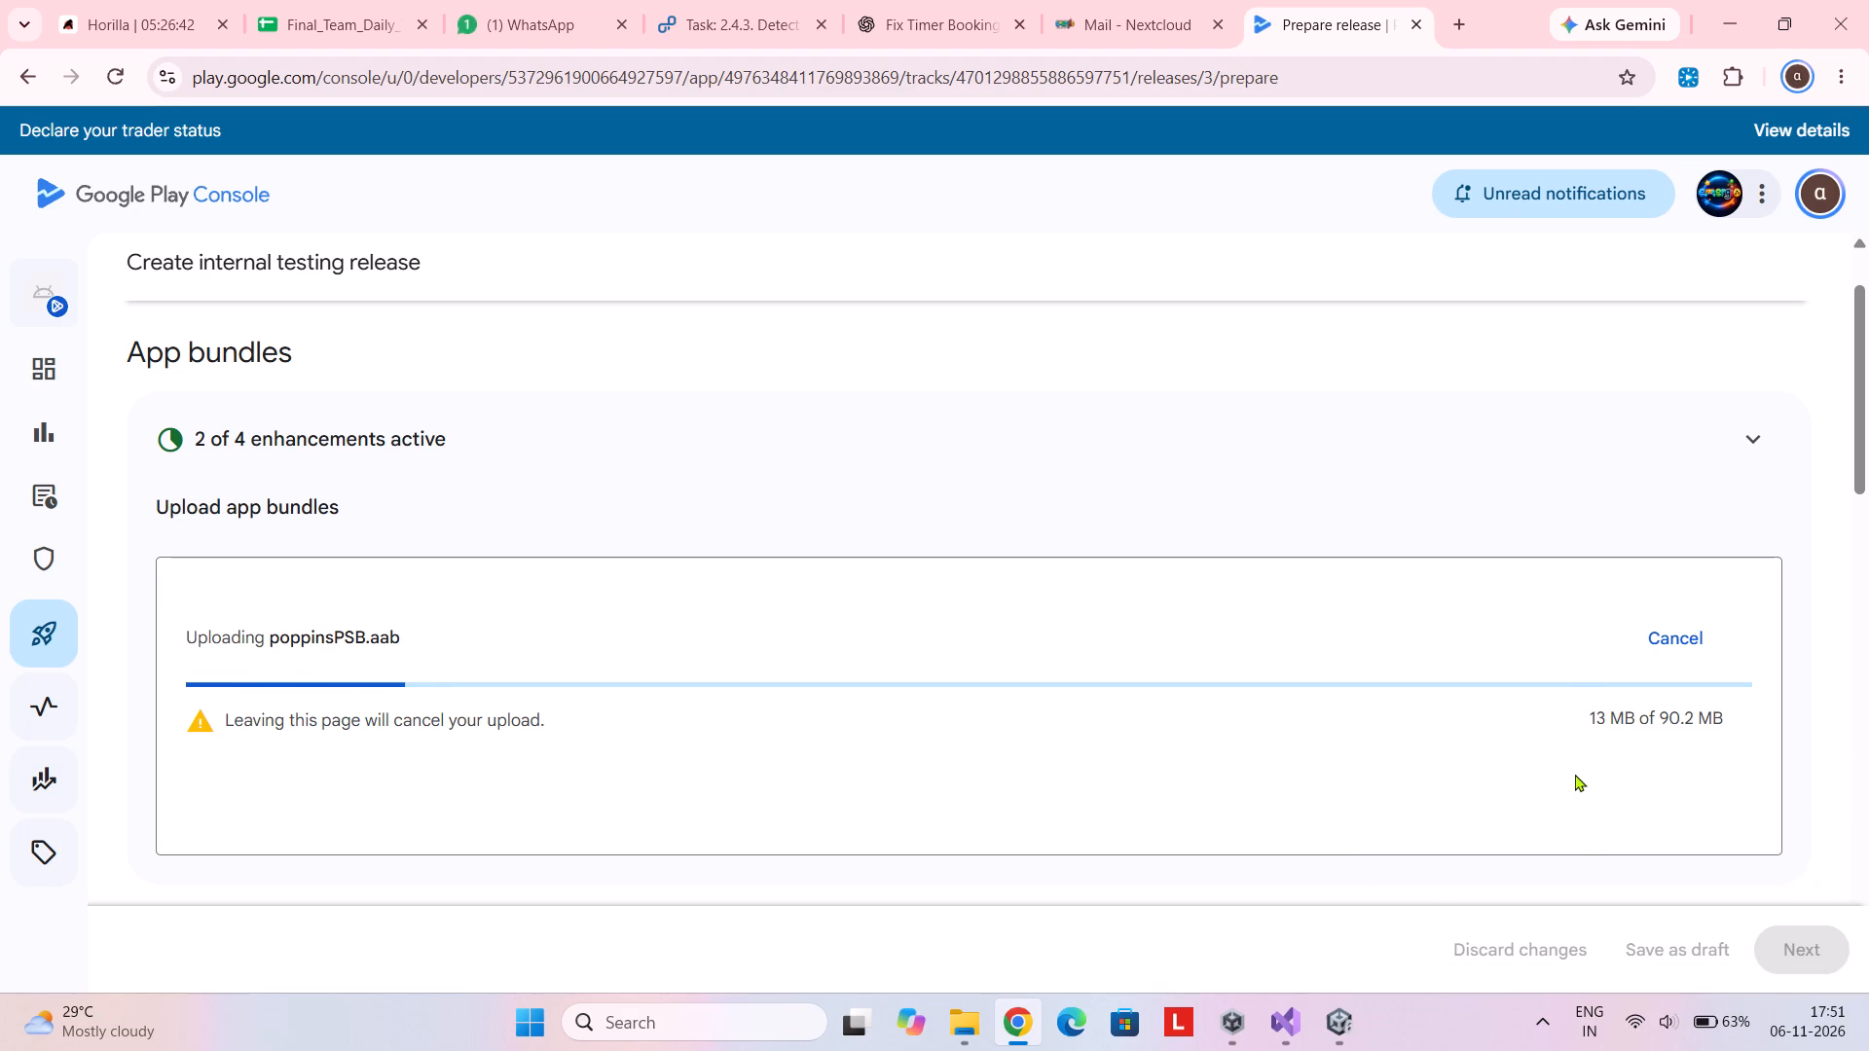
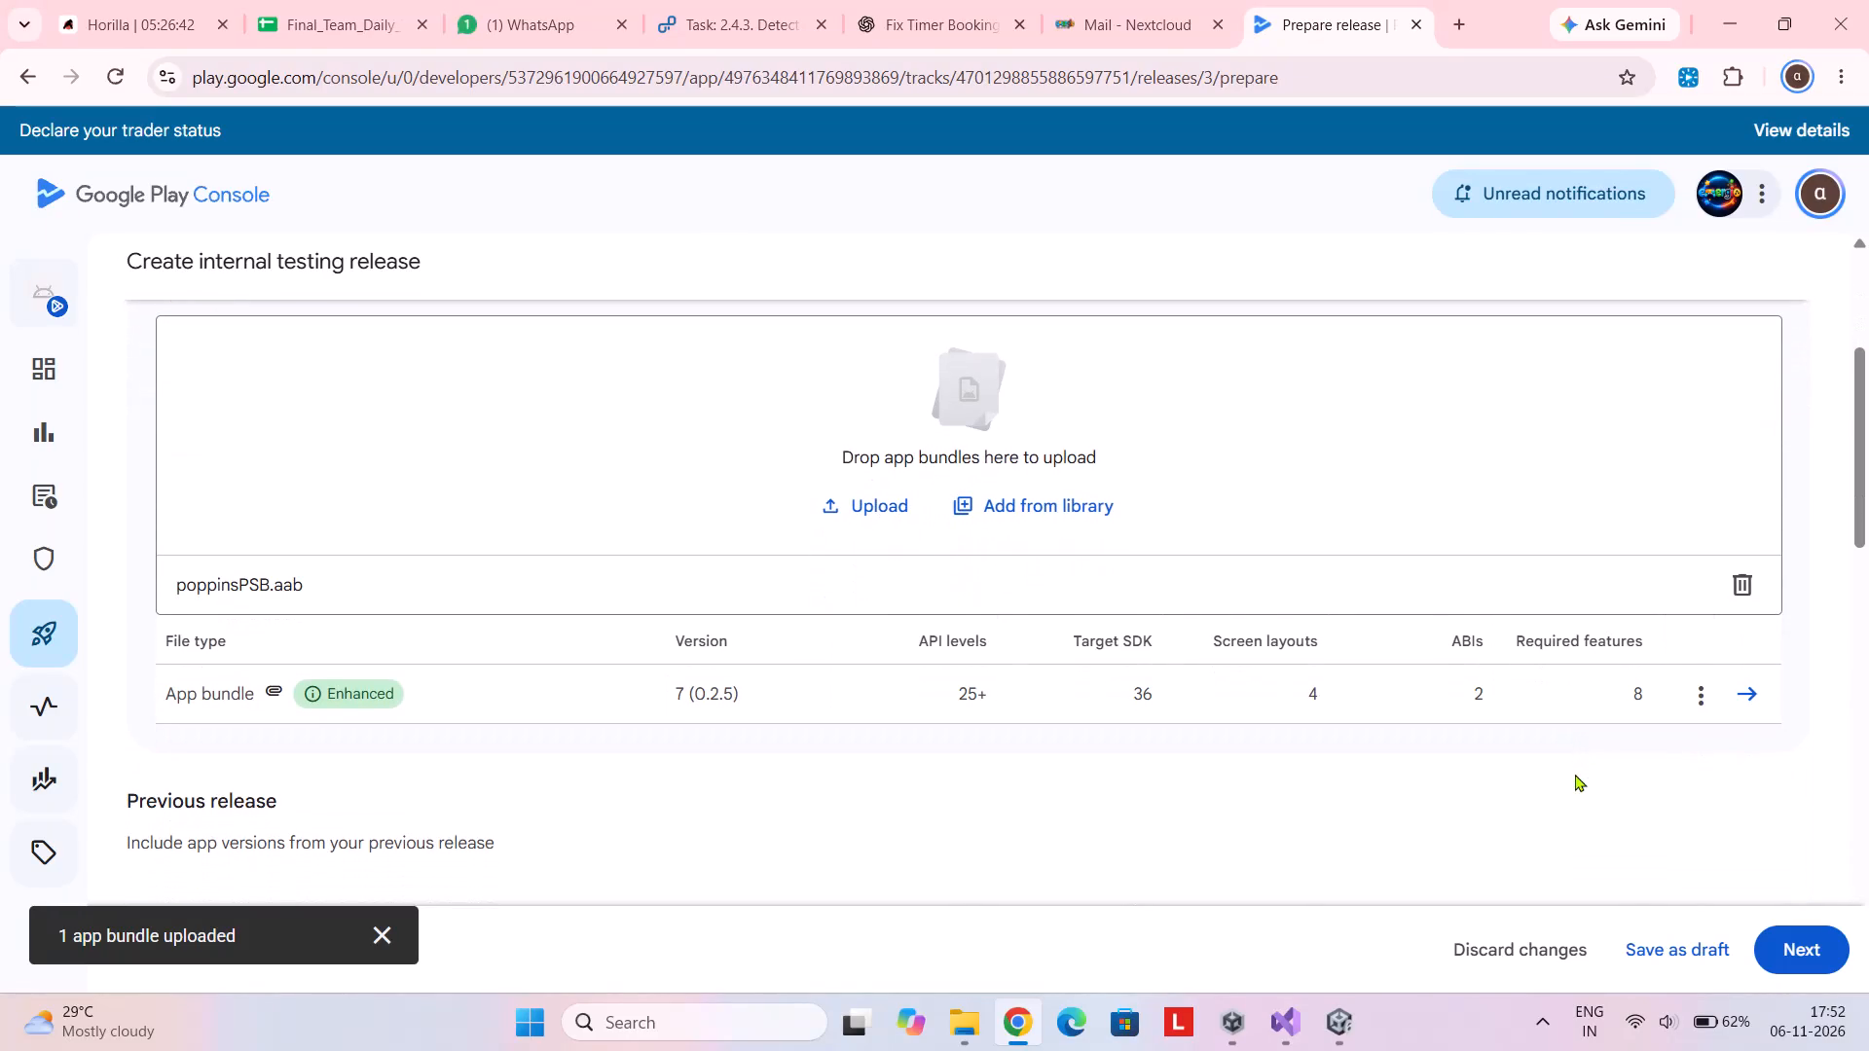
Upload the poppinsPSB-0.2.5-v7-IL2CPP.symbols archive from the build folder as native debug symbols for app bundle 0.2.5.
scroll(1575, 774, up, 4)
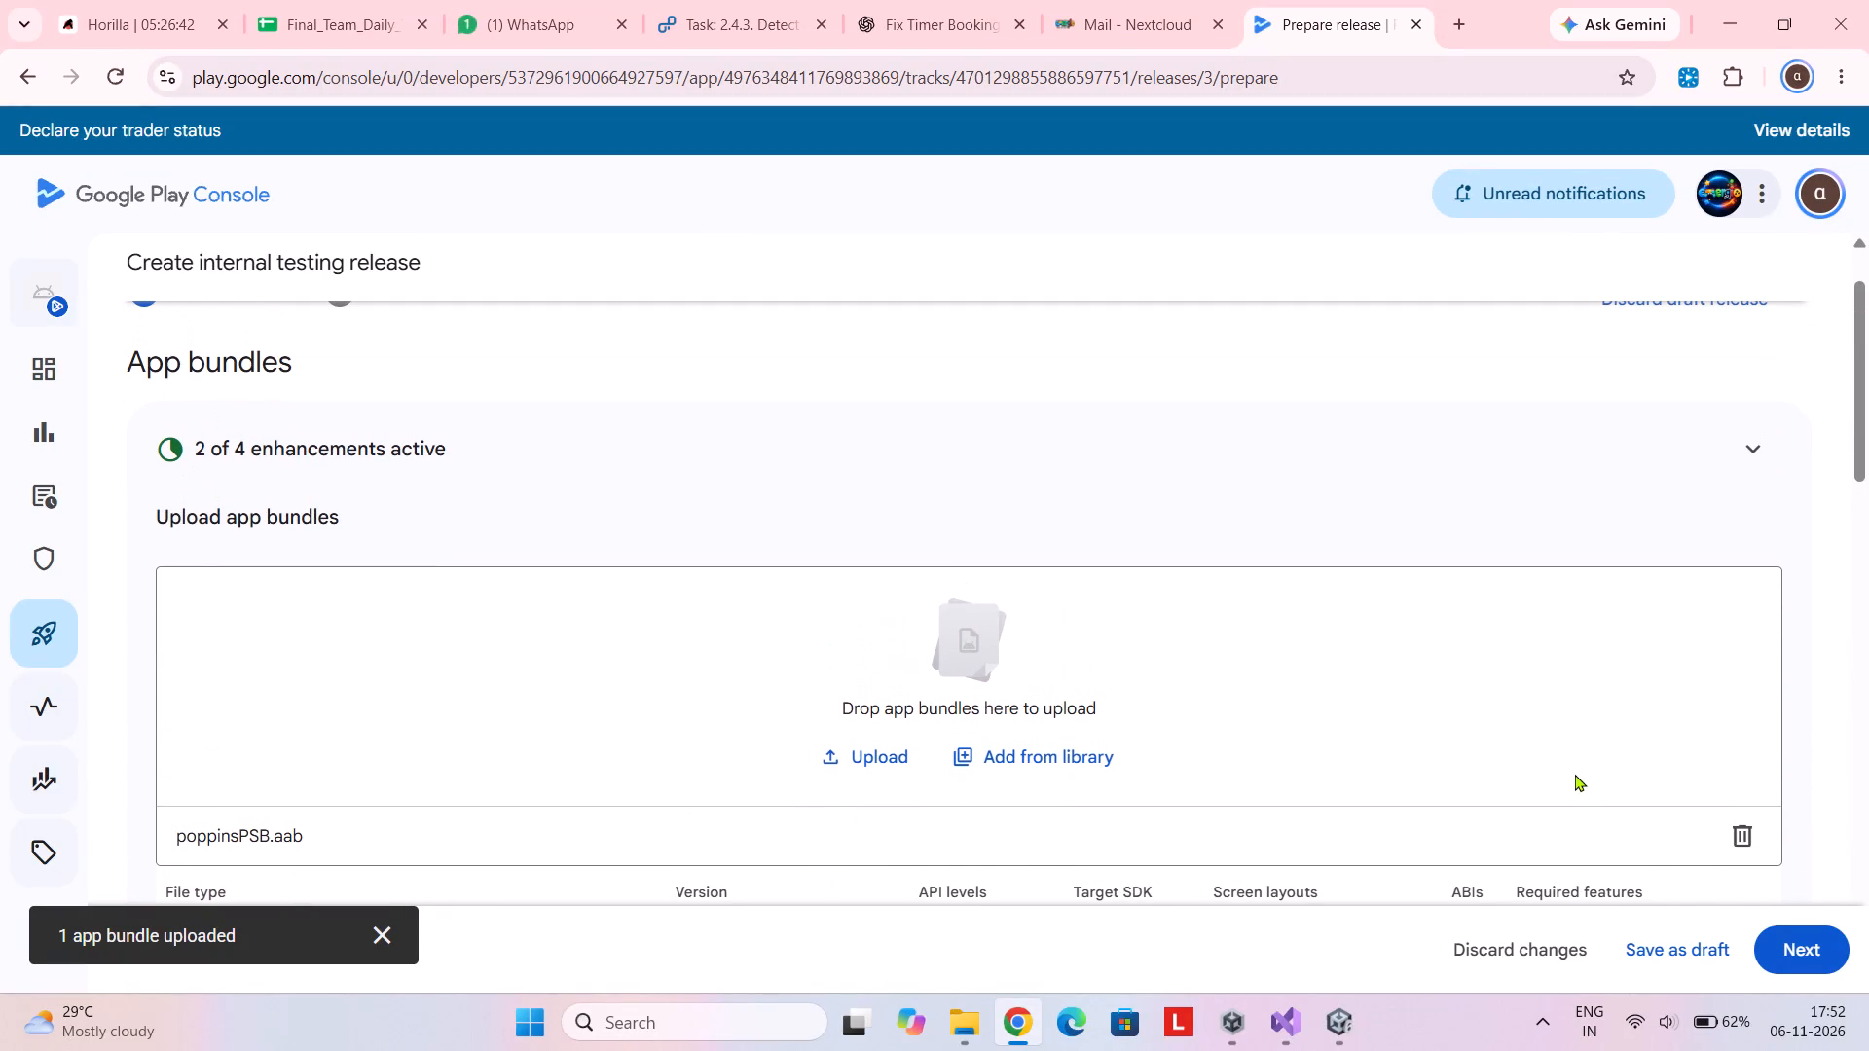
scroll(1575, 774, down, 1)
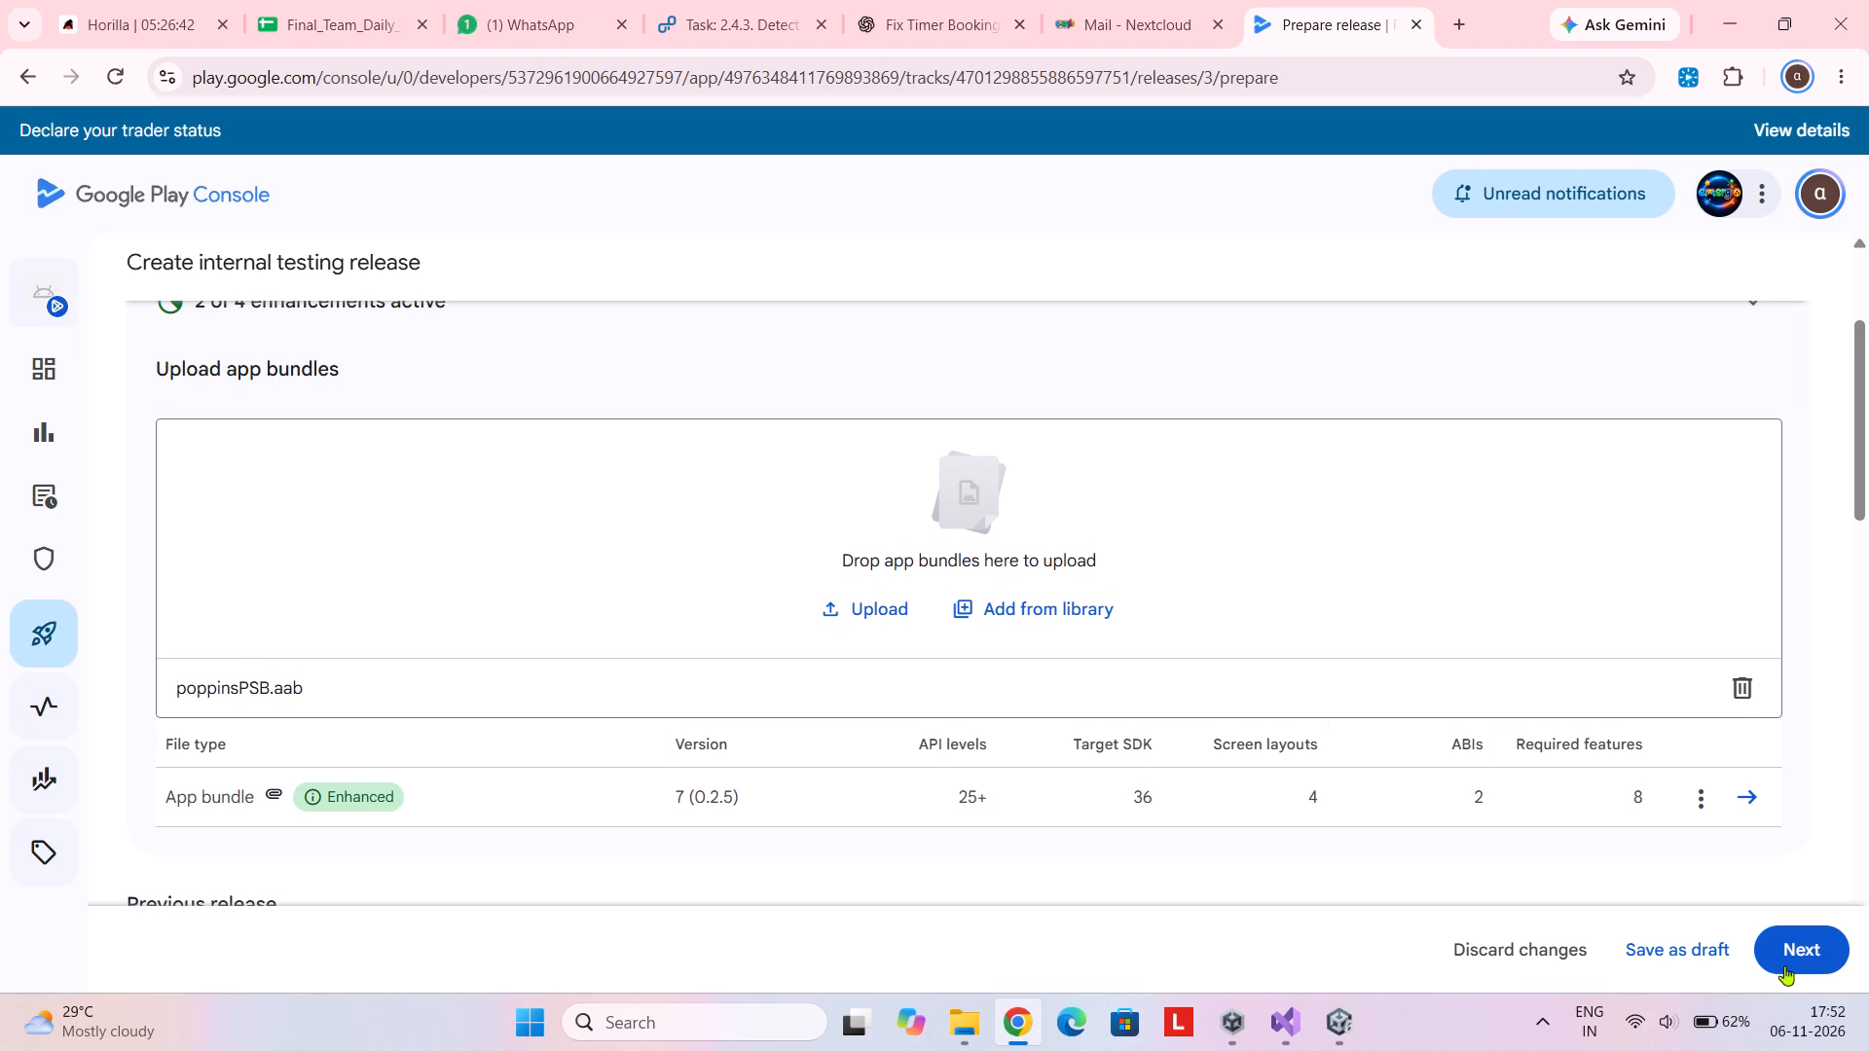
click(1702, 803)
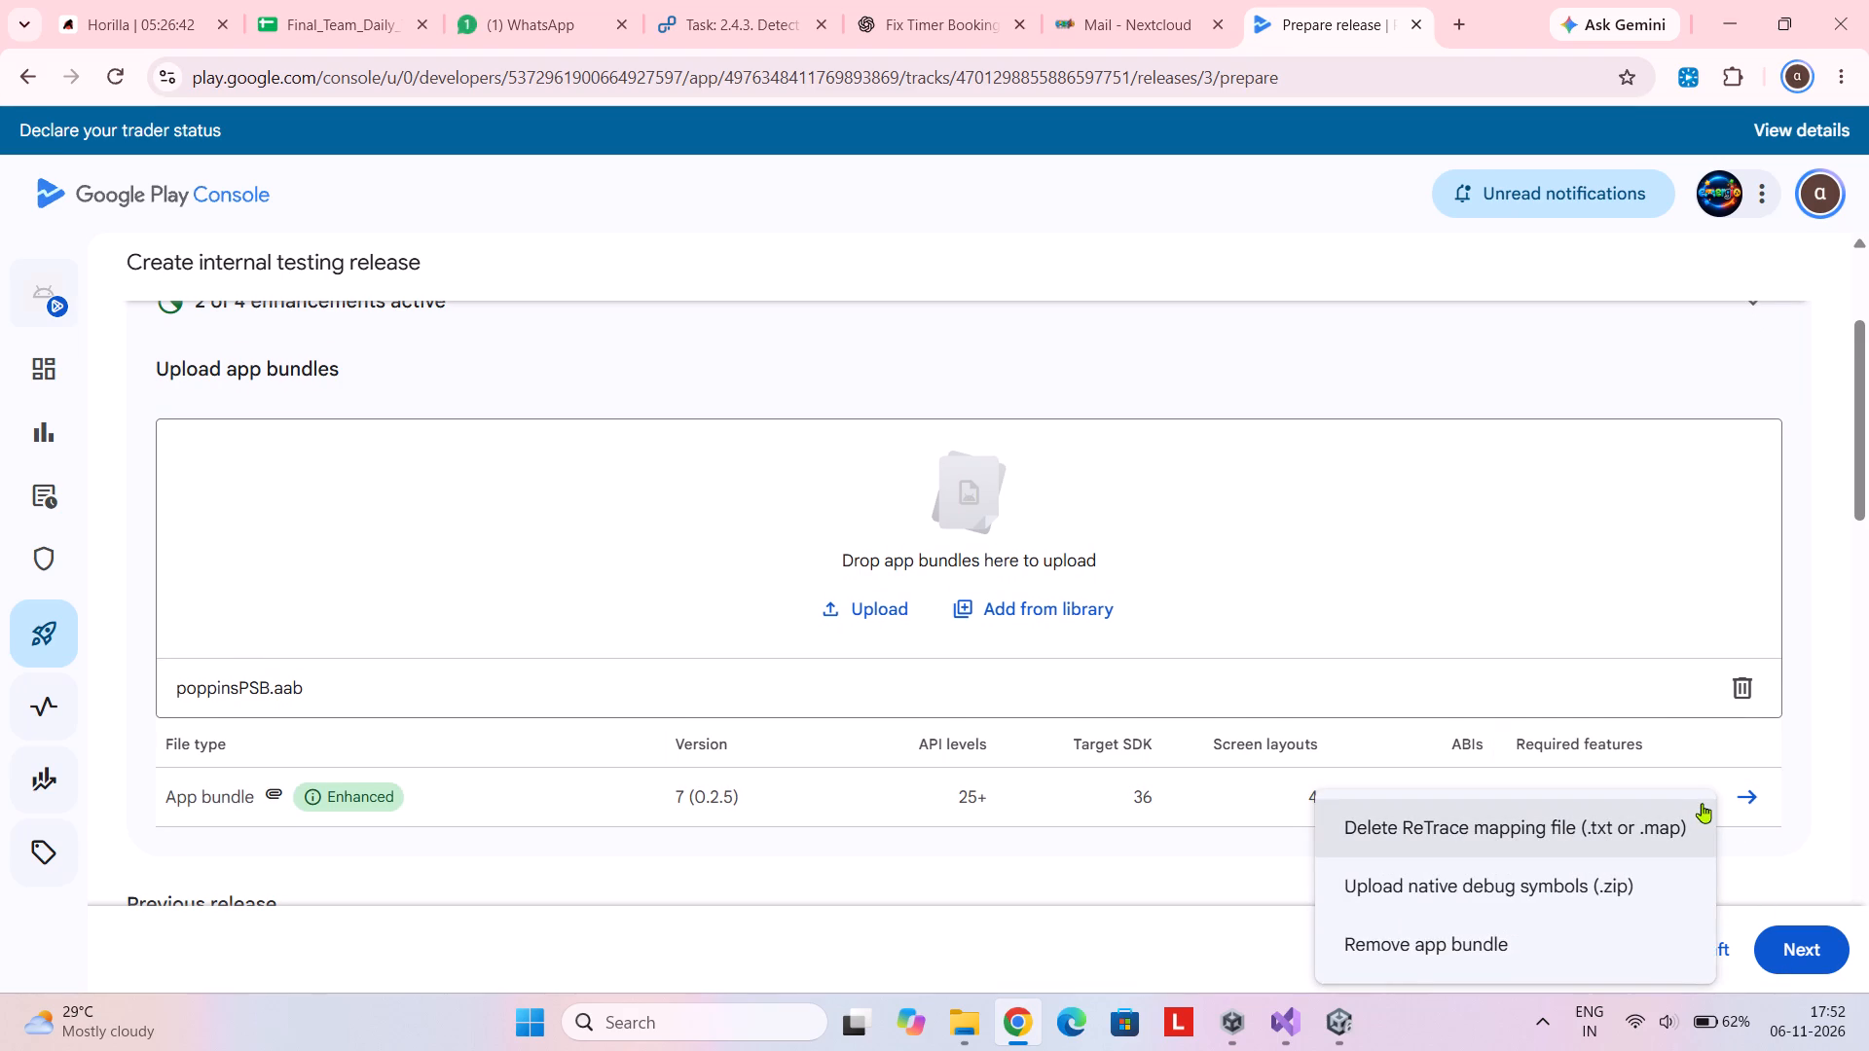
click(1582, 880)
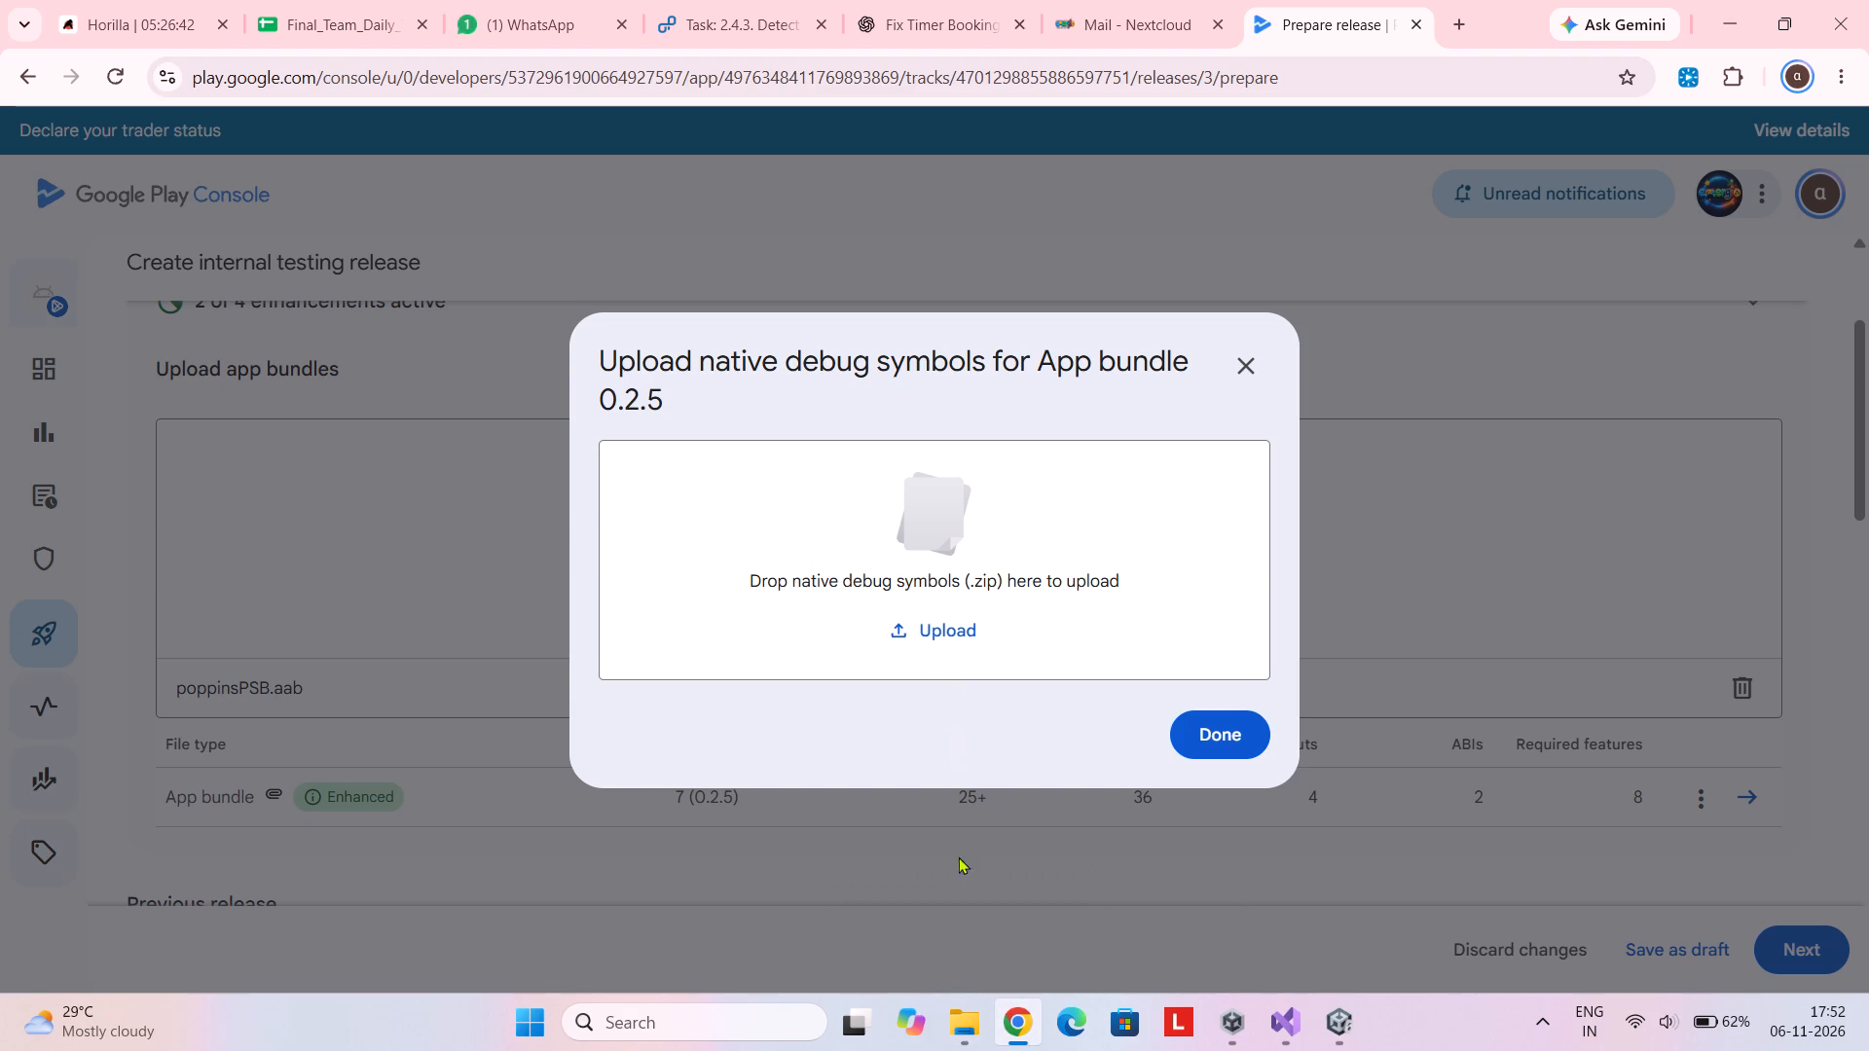
click(970, 1026)
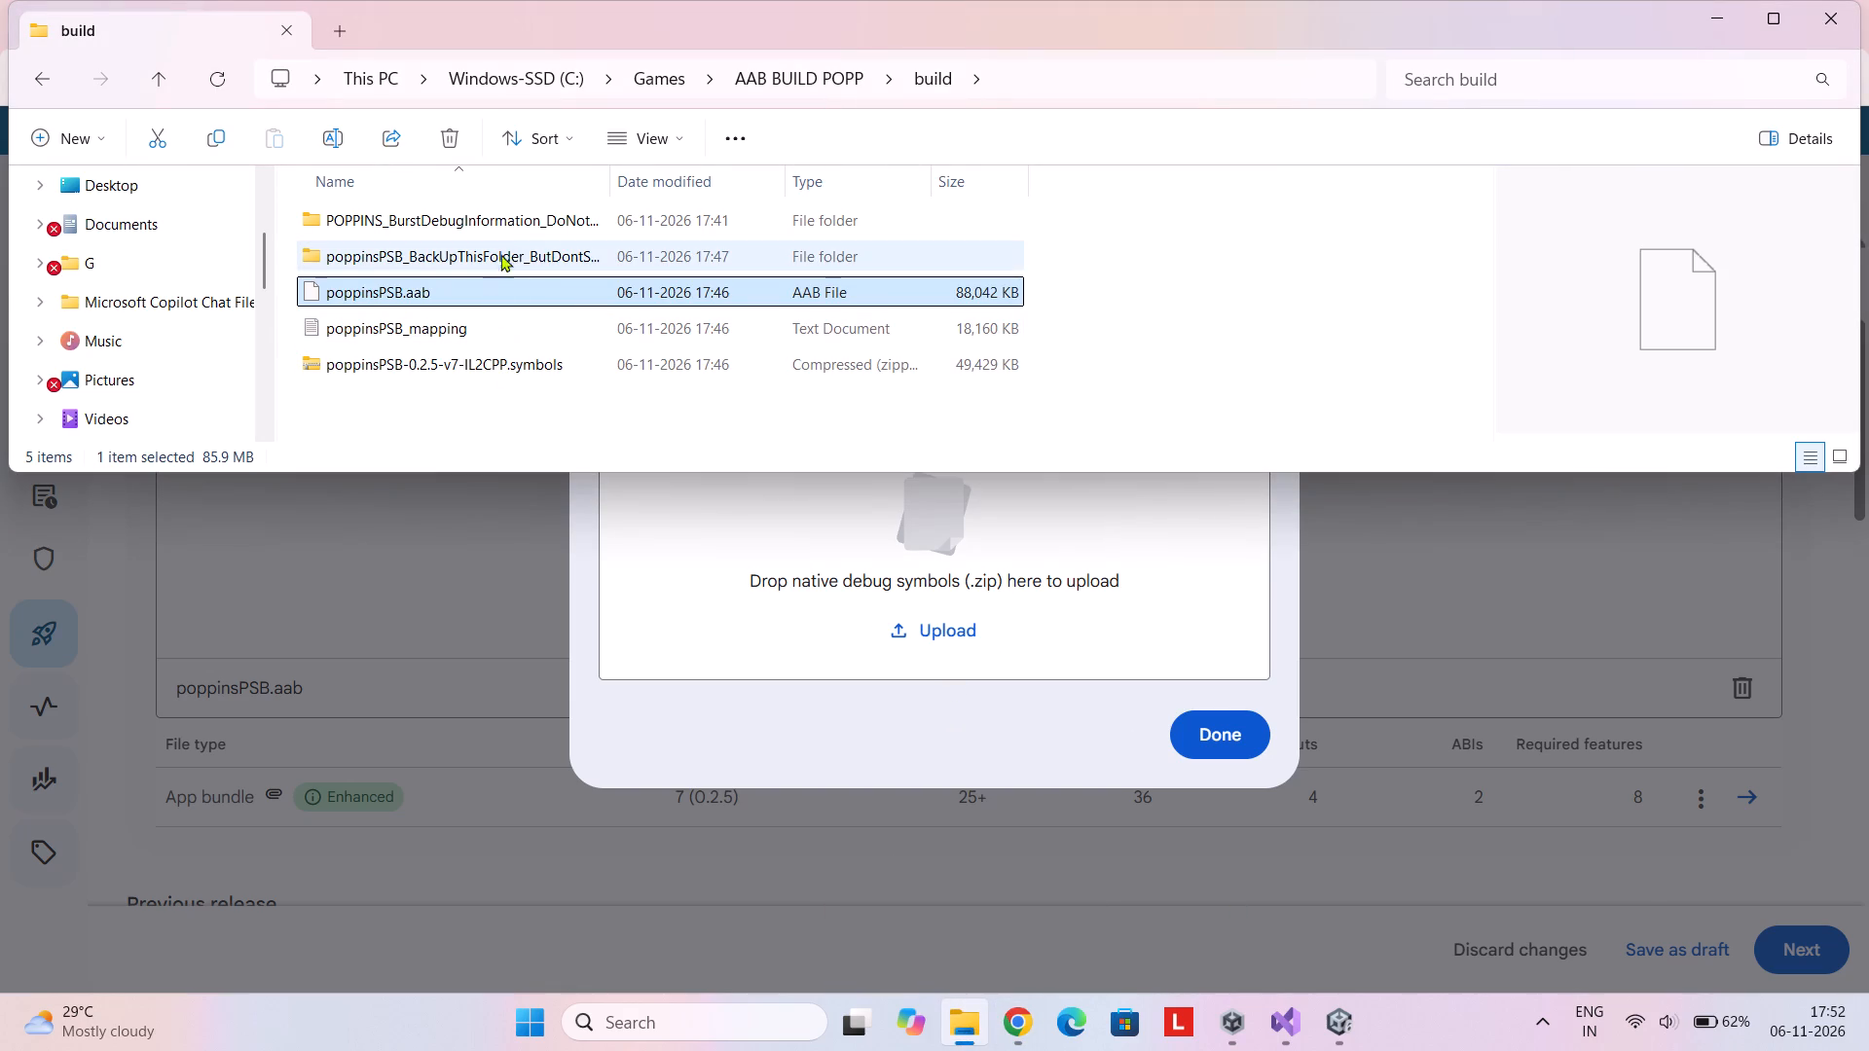
drag(502, 364, 917, 581)
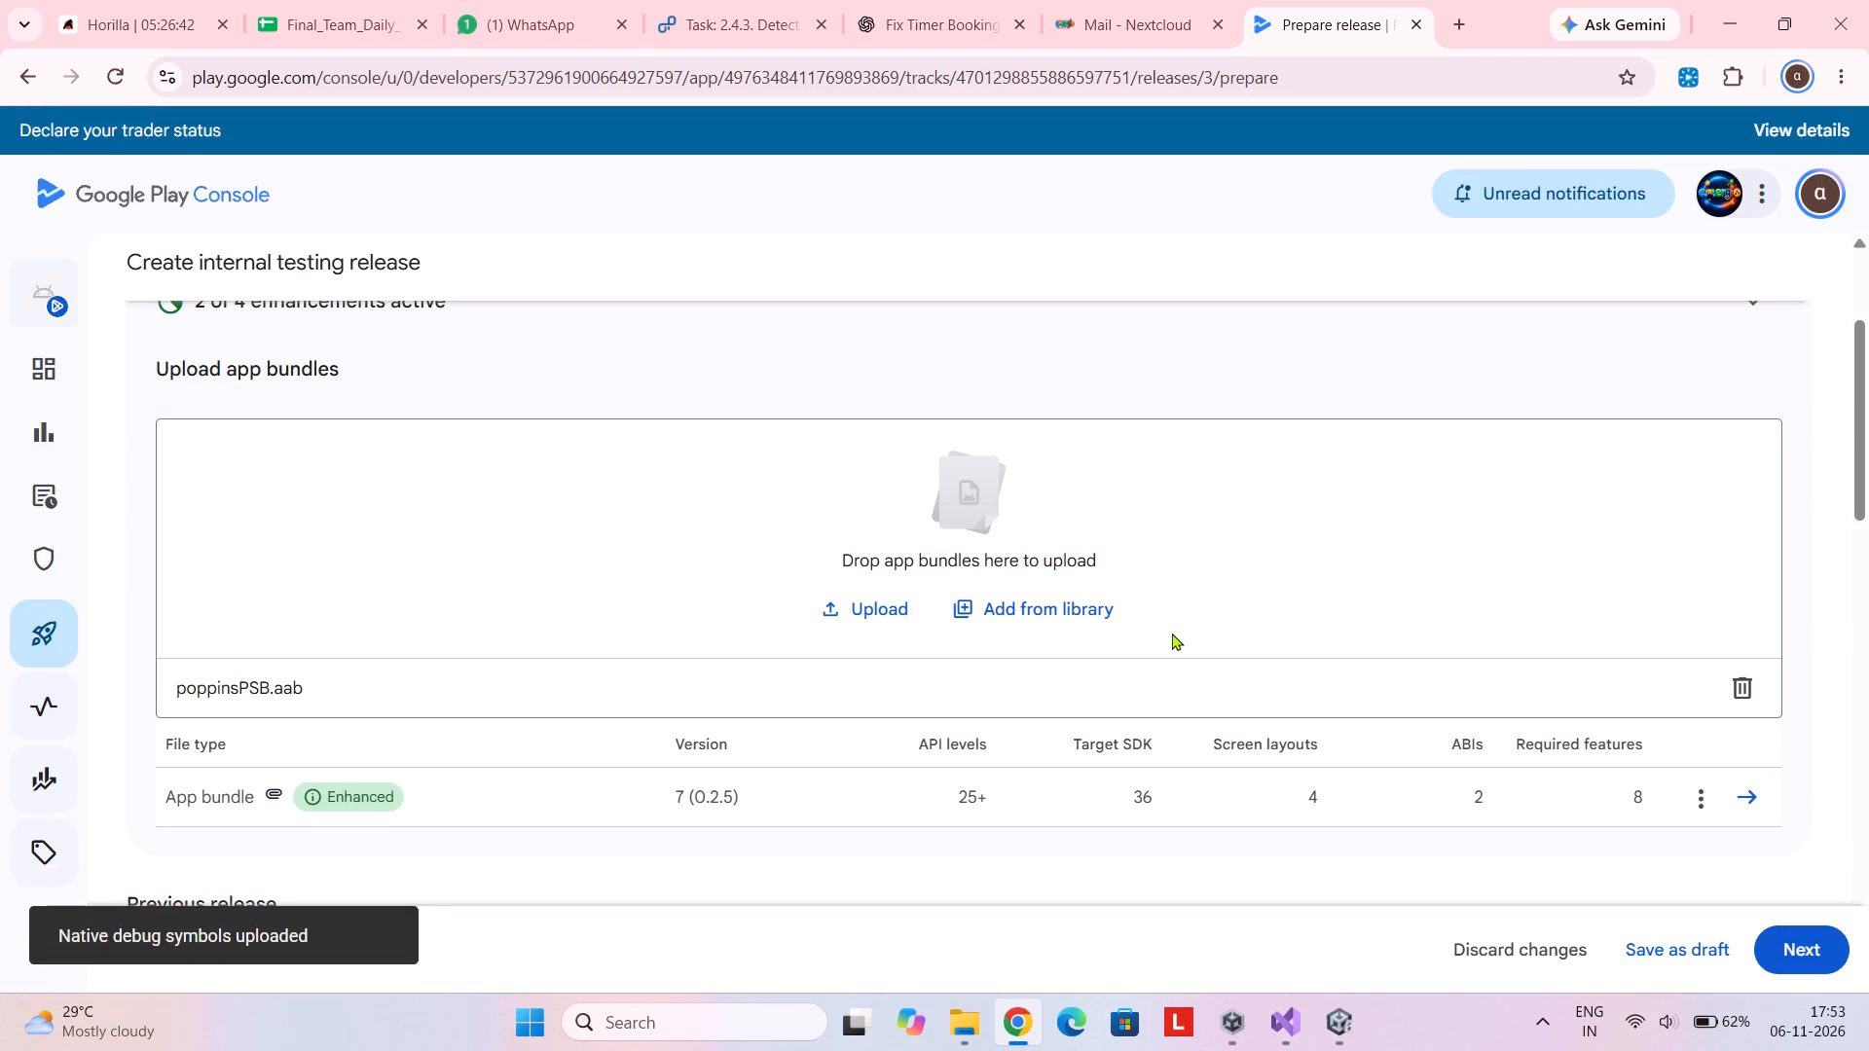
Review the preview of internal testing release 7 (0.2.5), including supported devices and app bundles, and save and publish it to Google Play.
scroll(1172, 633, down, 4)
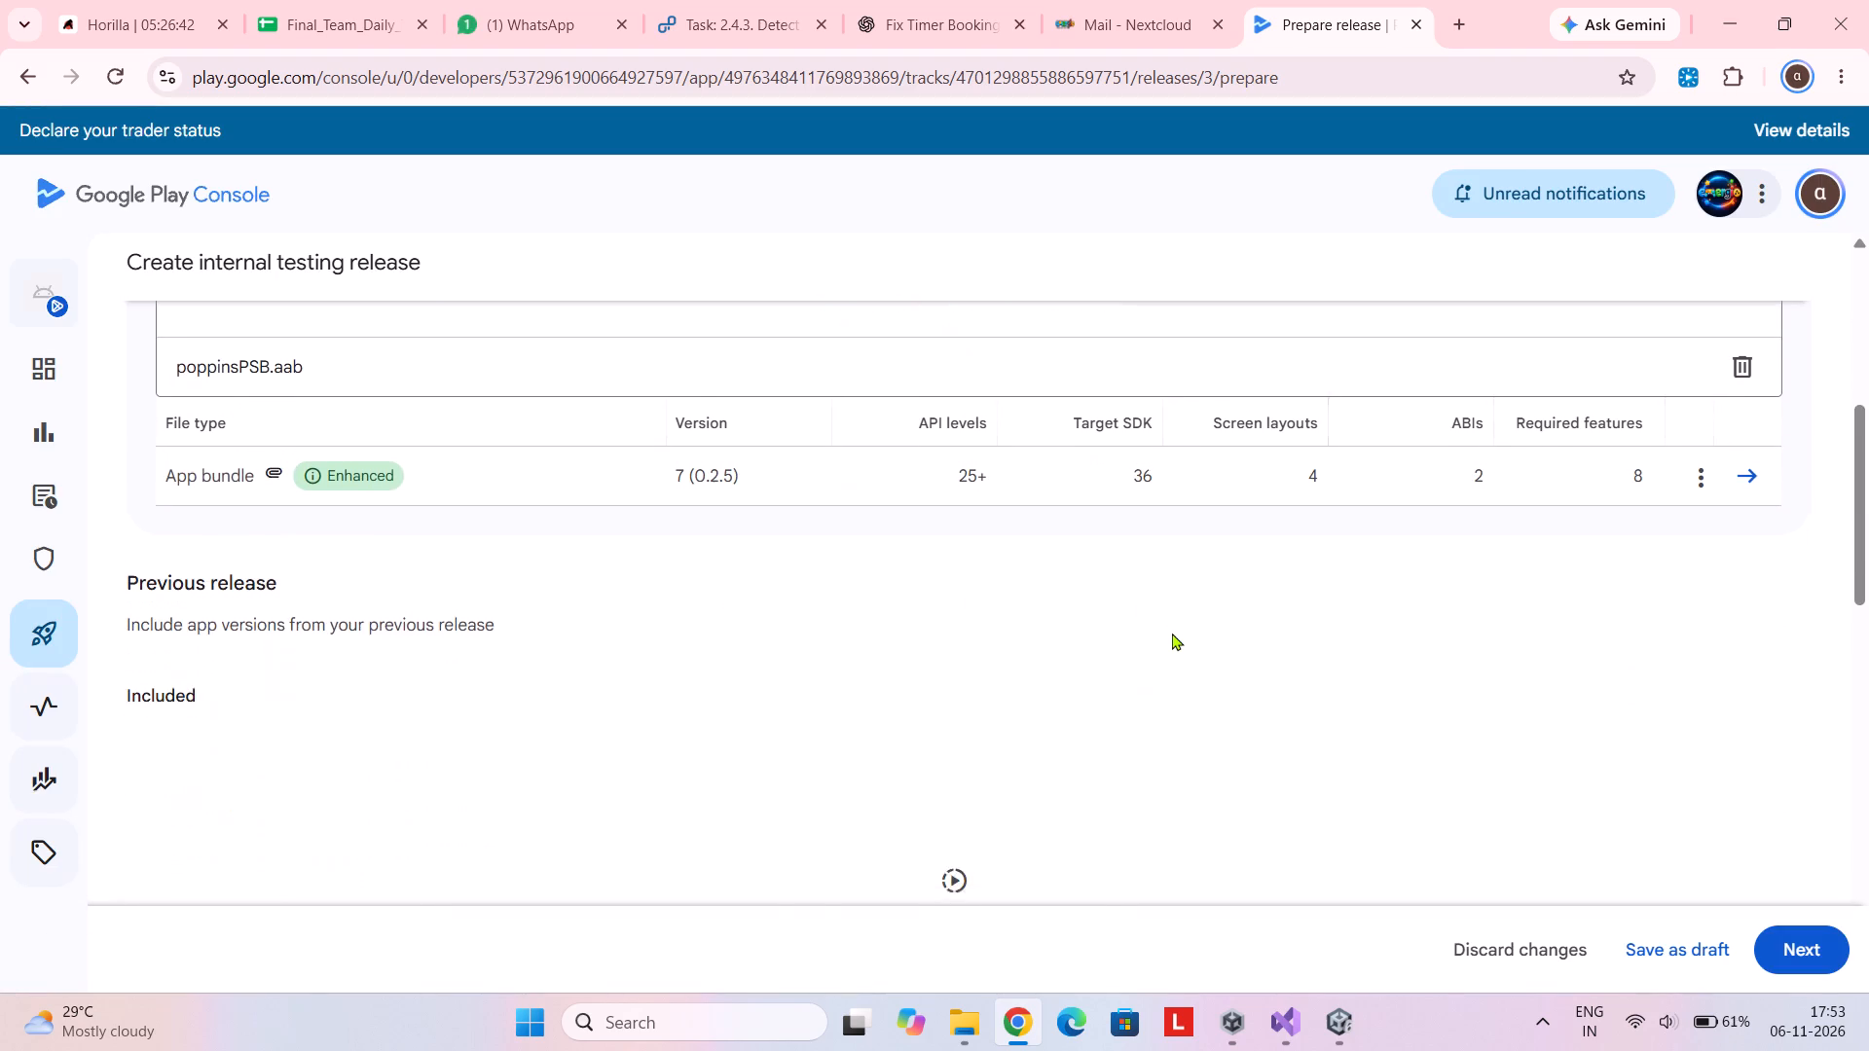
scroll(1172, 633, up, 2)
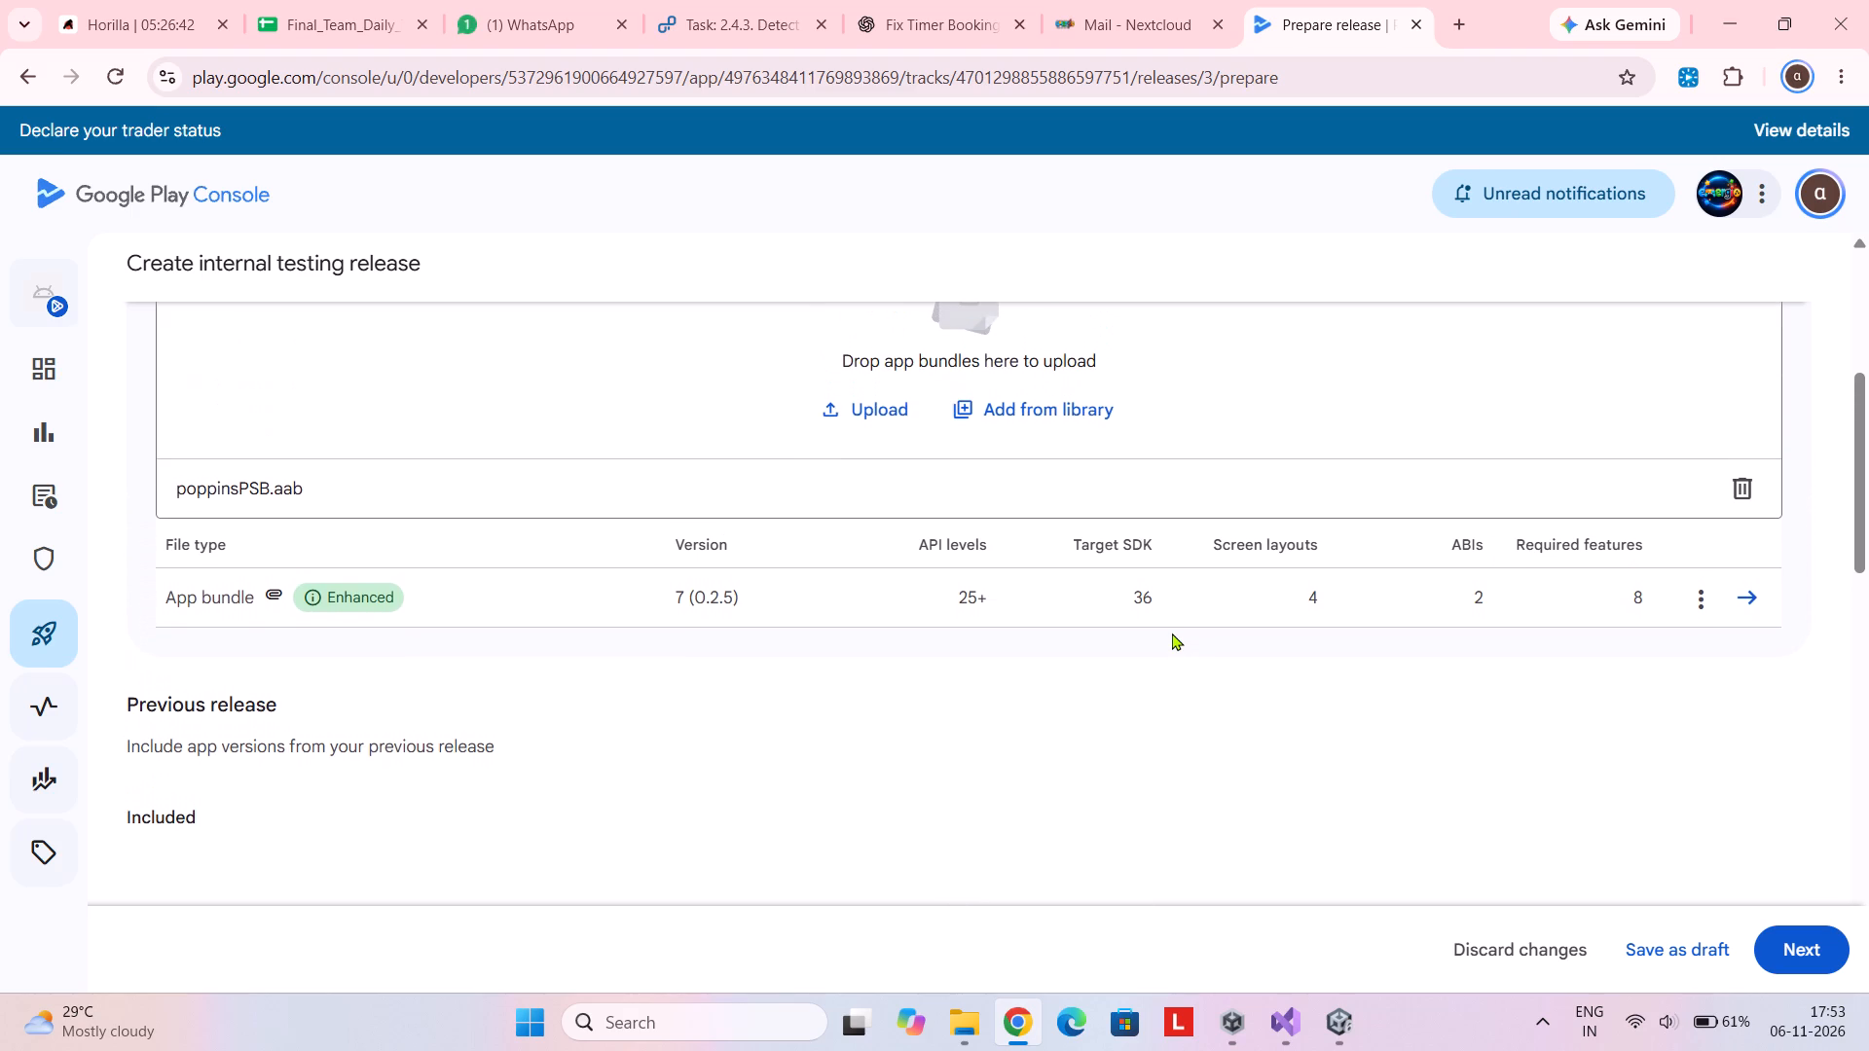
scroll(1172, 633, up, 4)
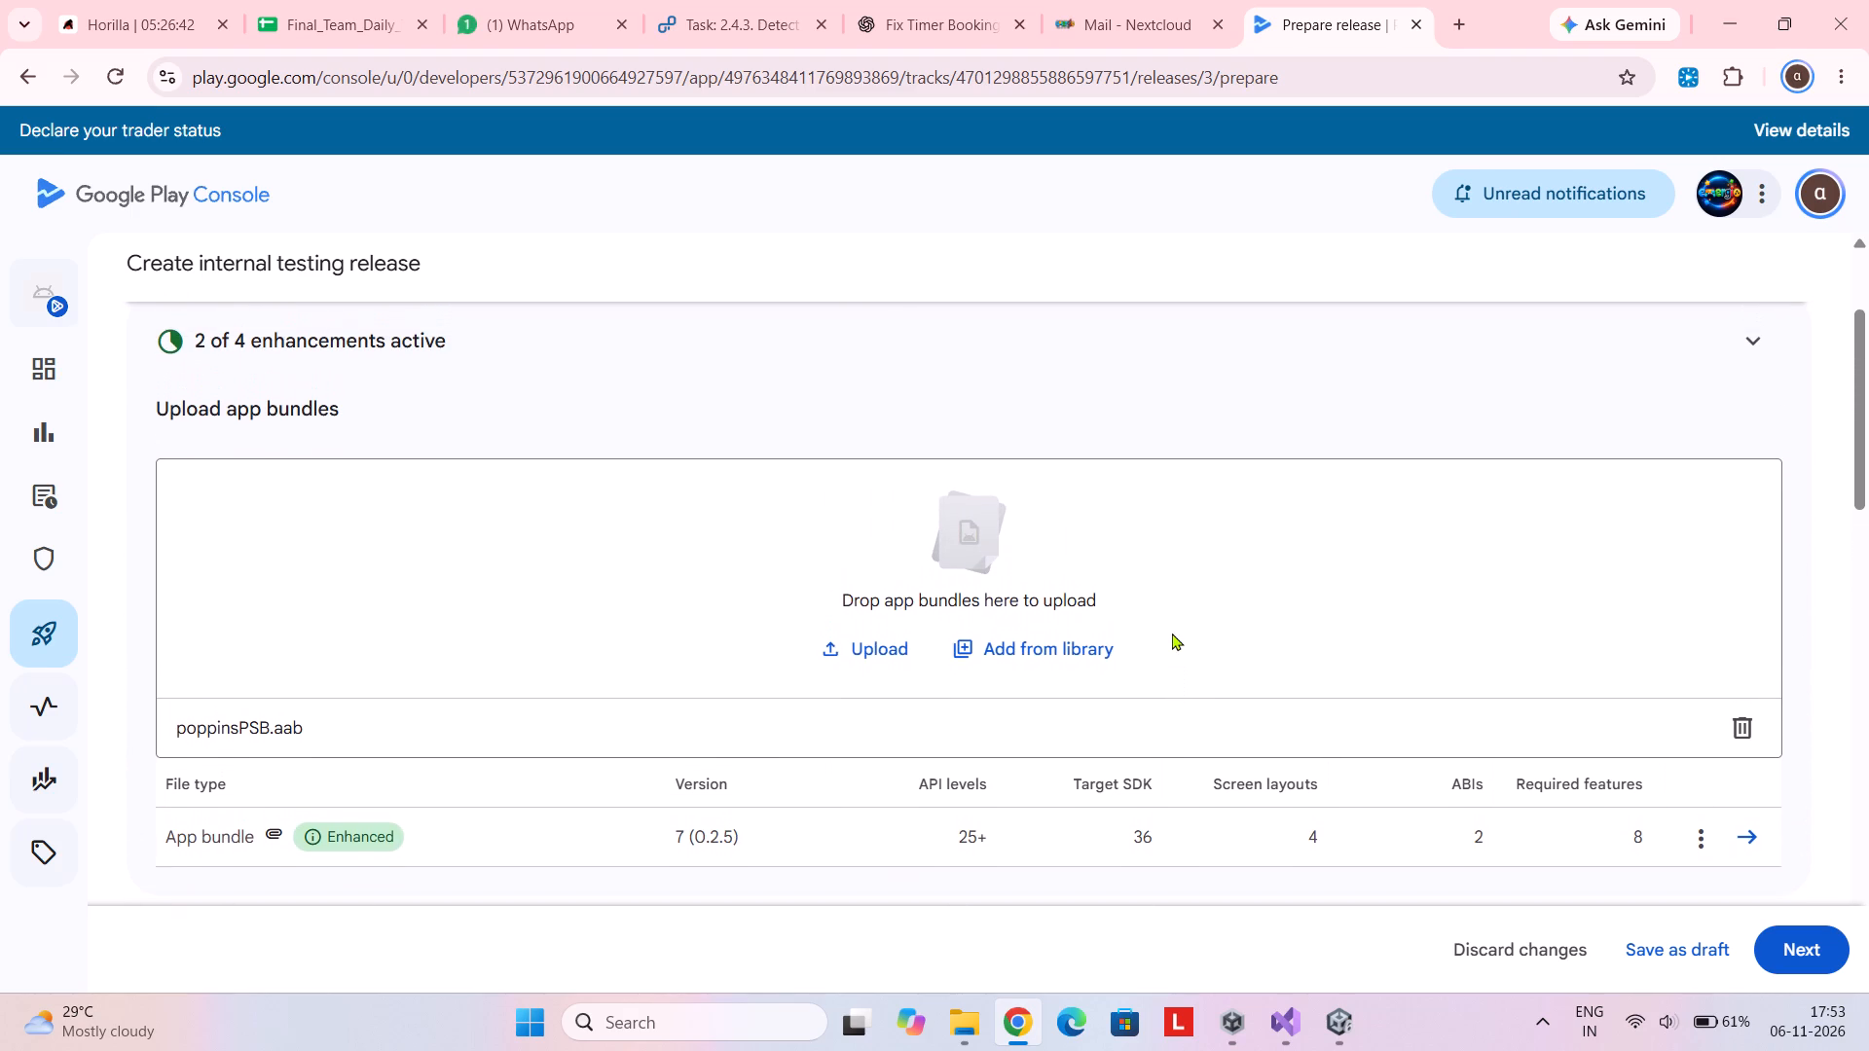
scroll(1172, 633, down, 1)
scroll(1172, 633, up, 1)
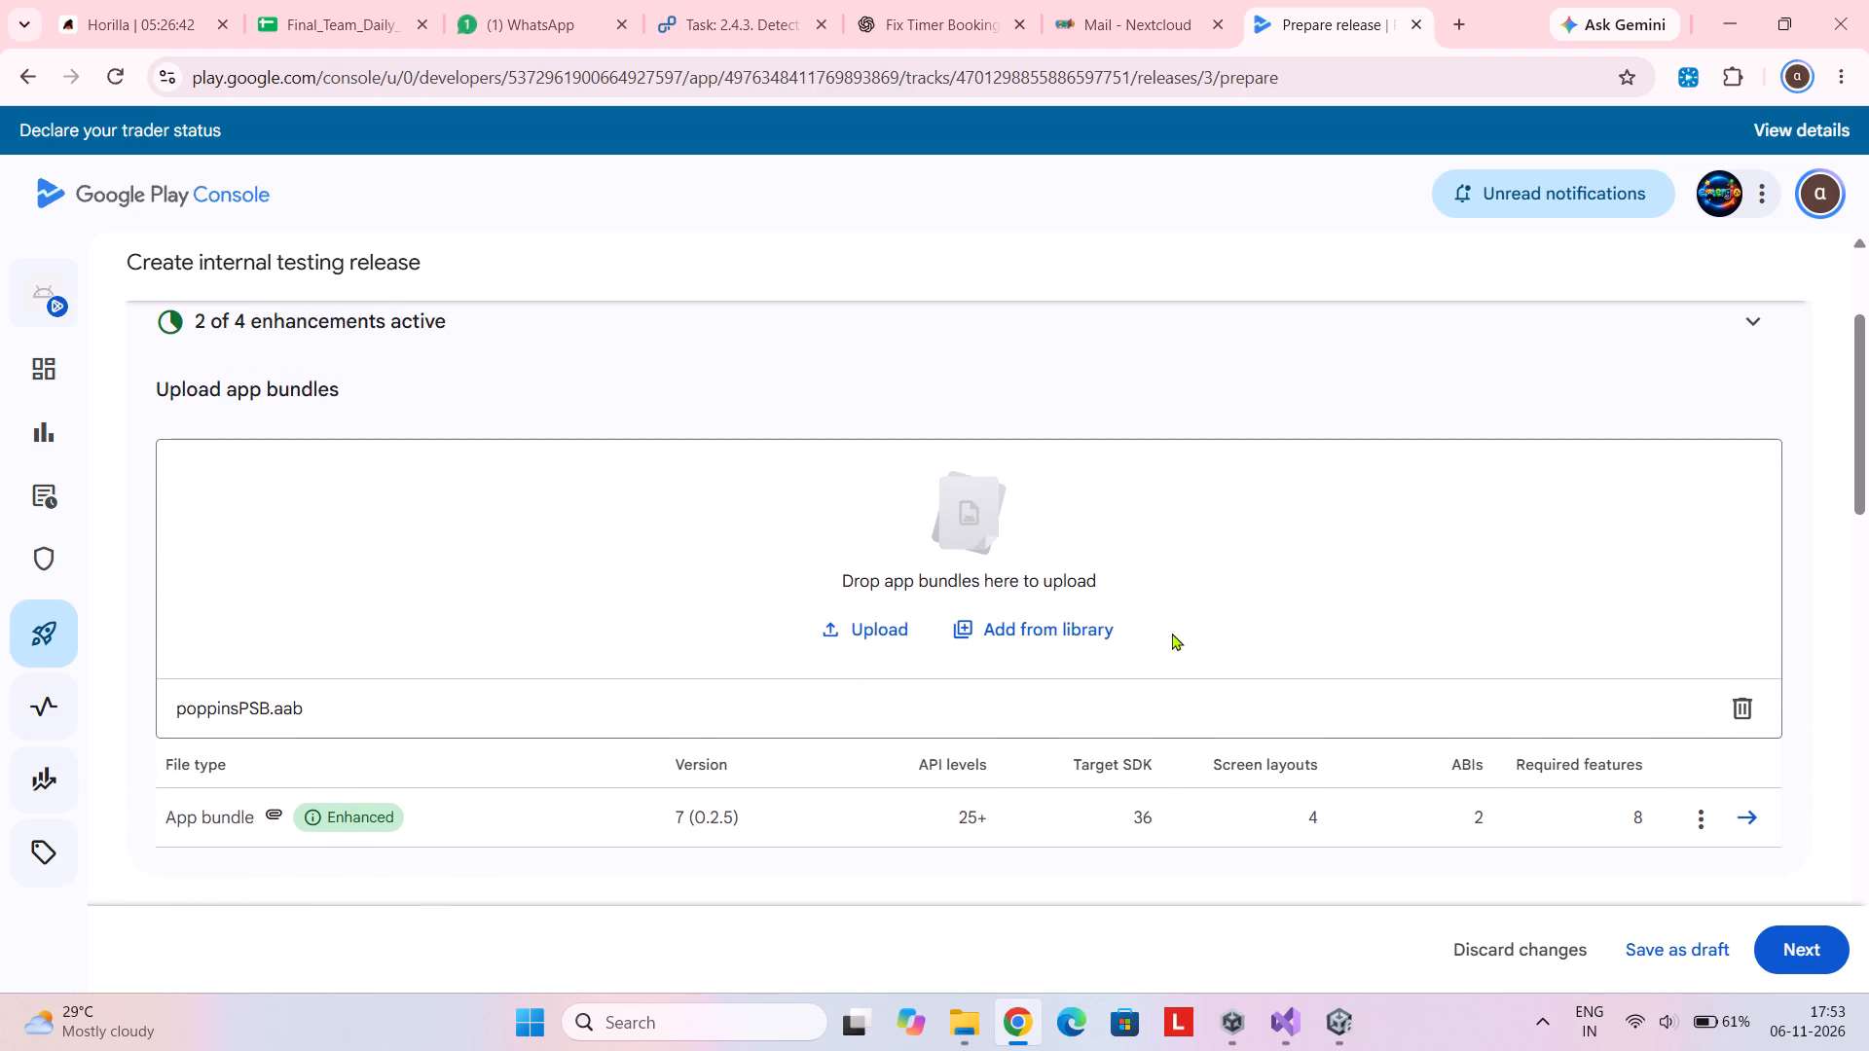
scroll(1172, 633, up, 1)
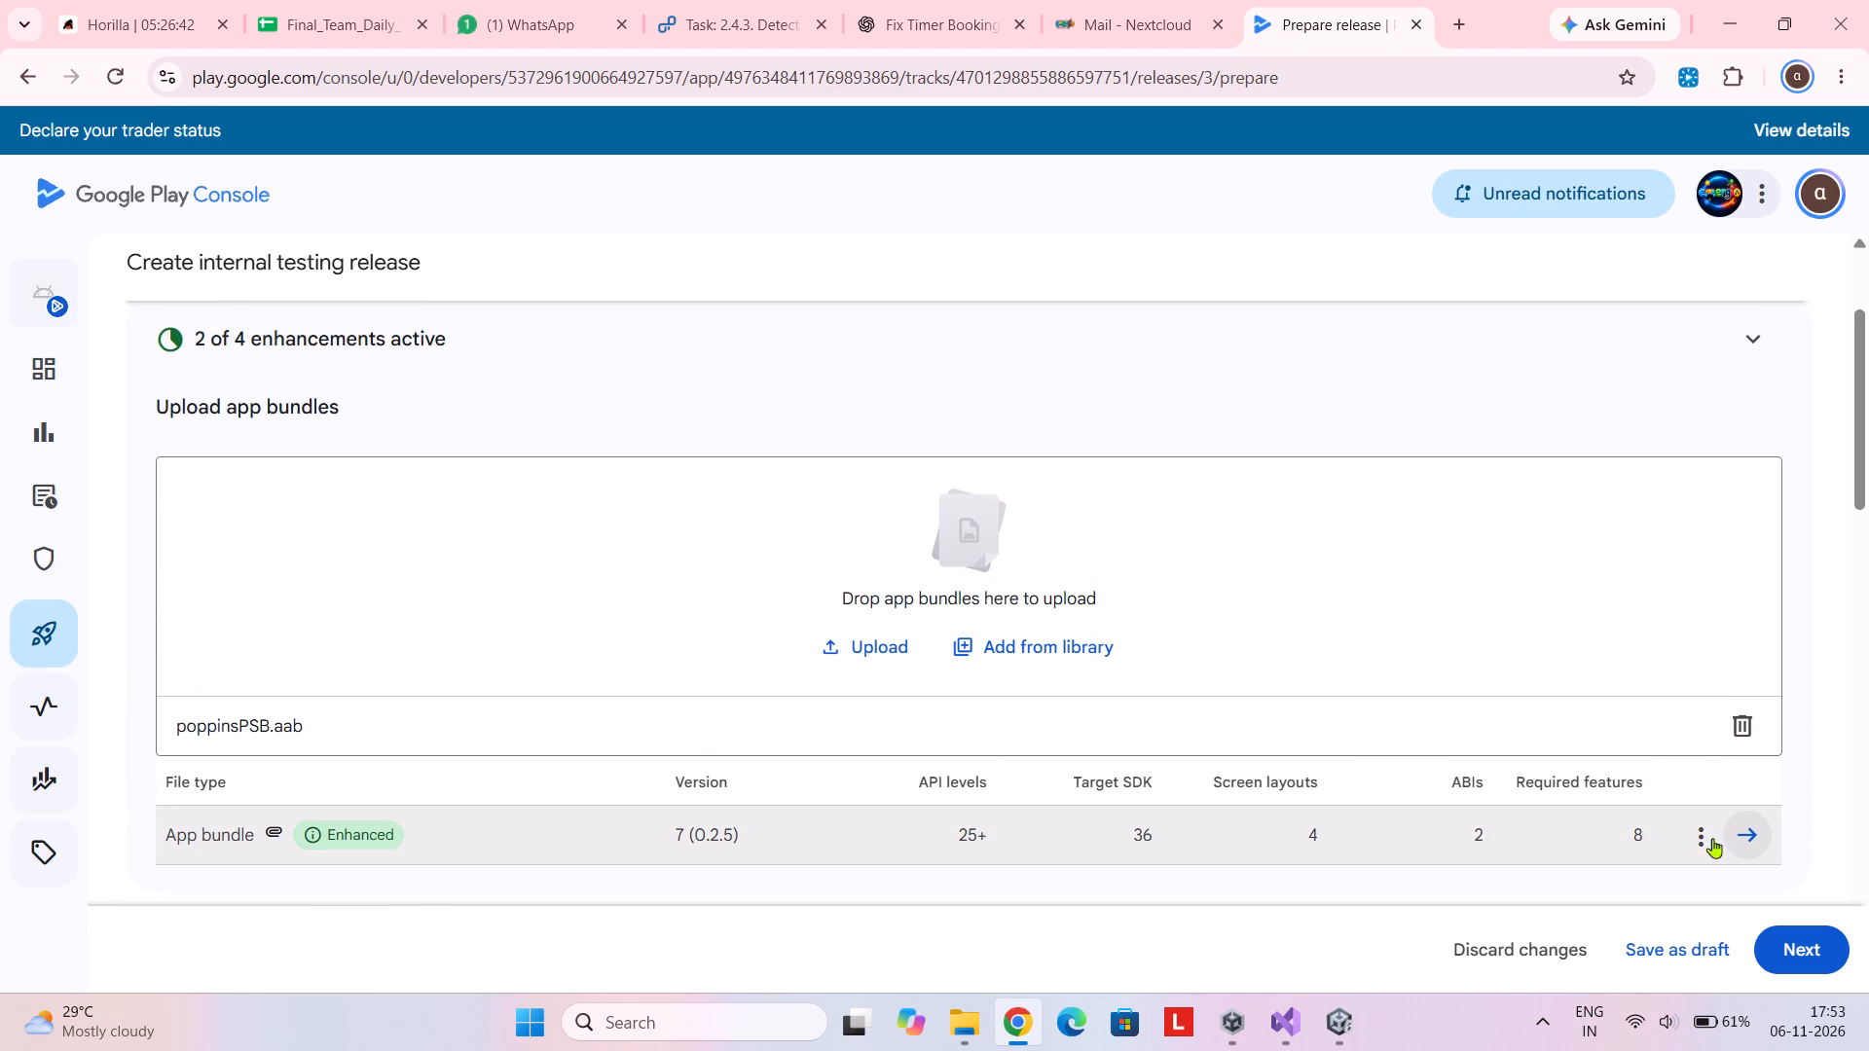
click(1823, 946)
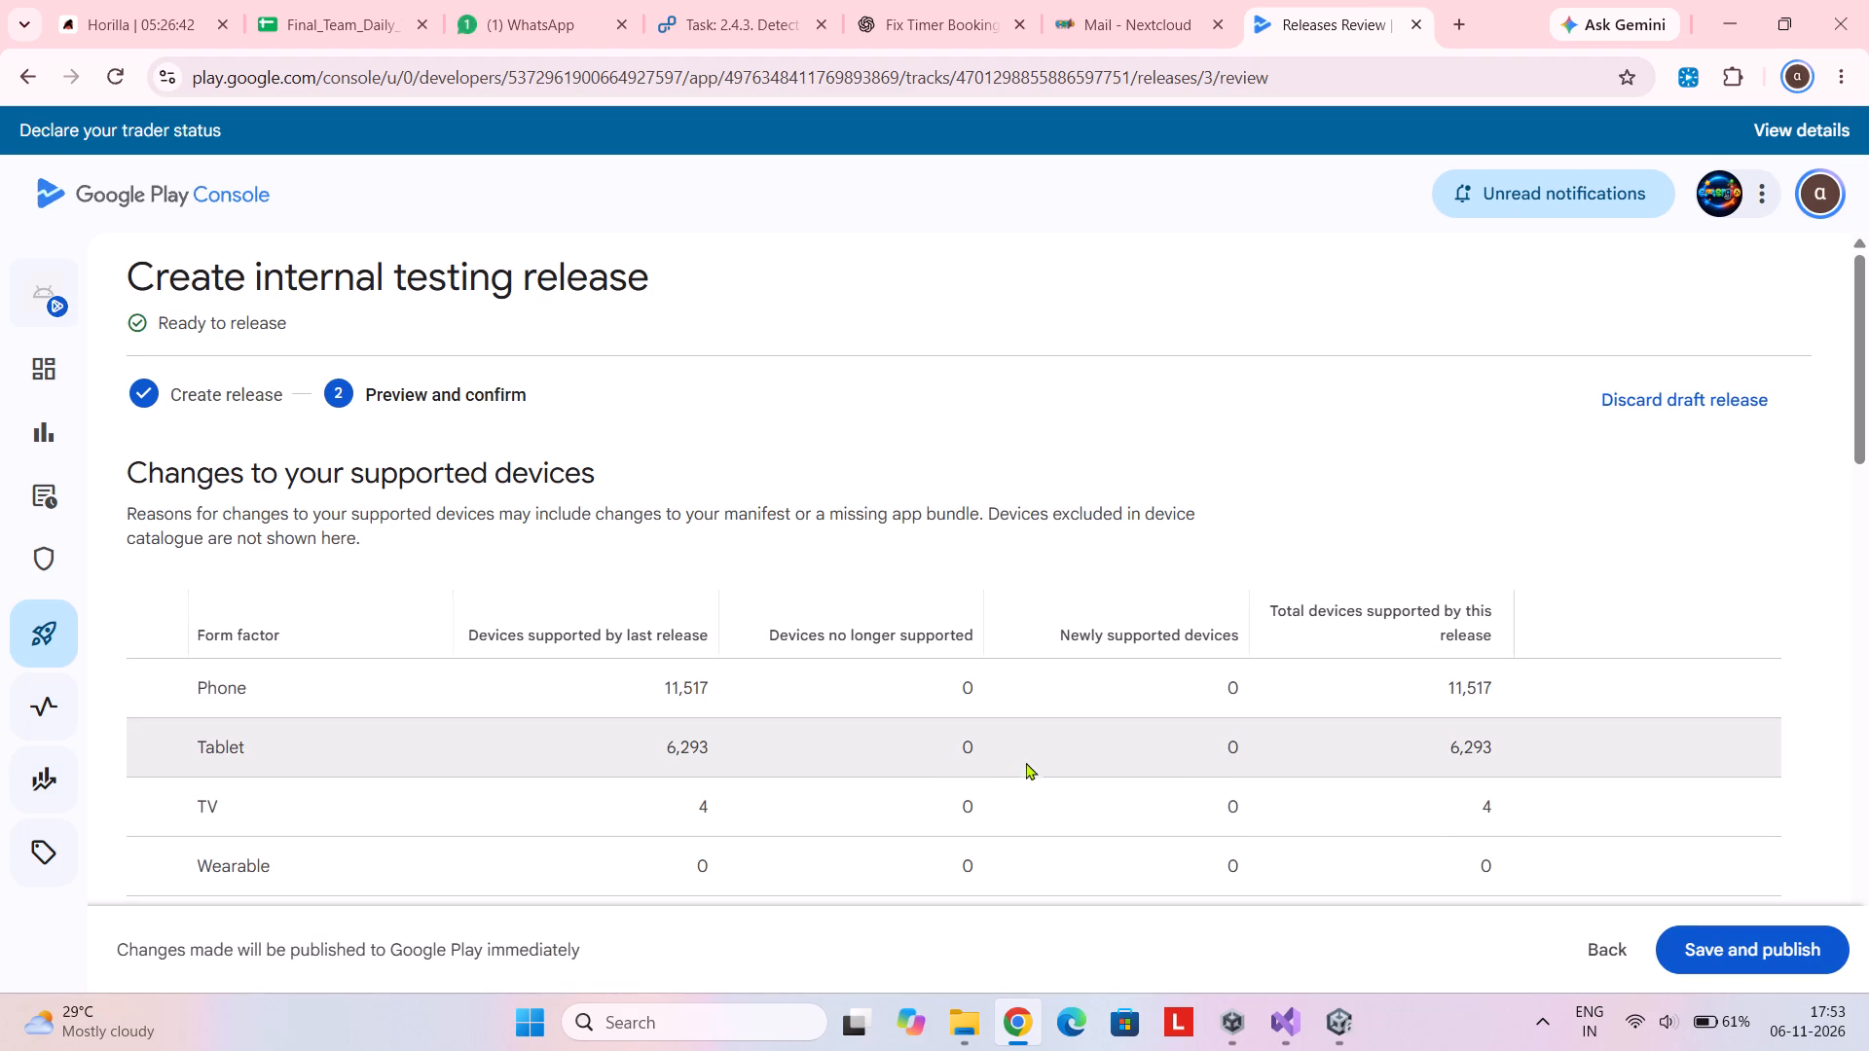
scroll(1010, 769, down, 2)
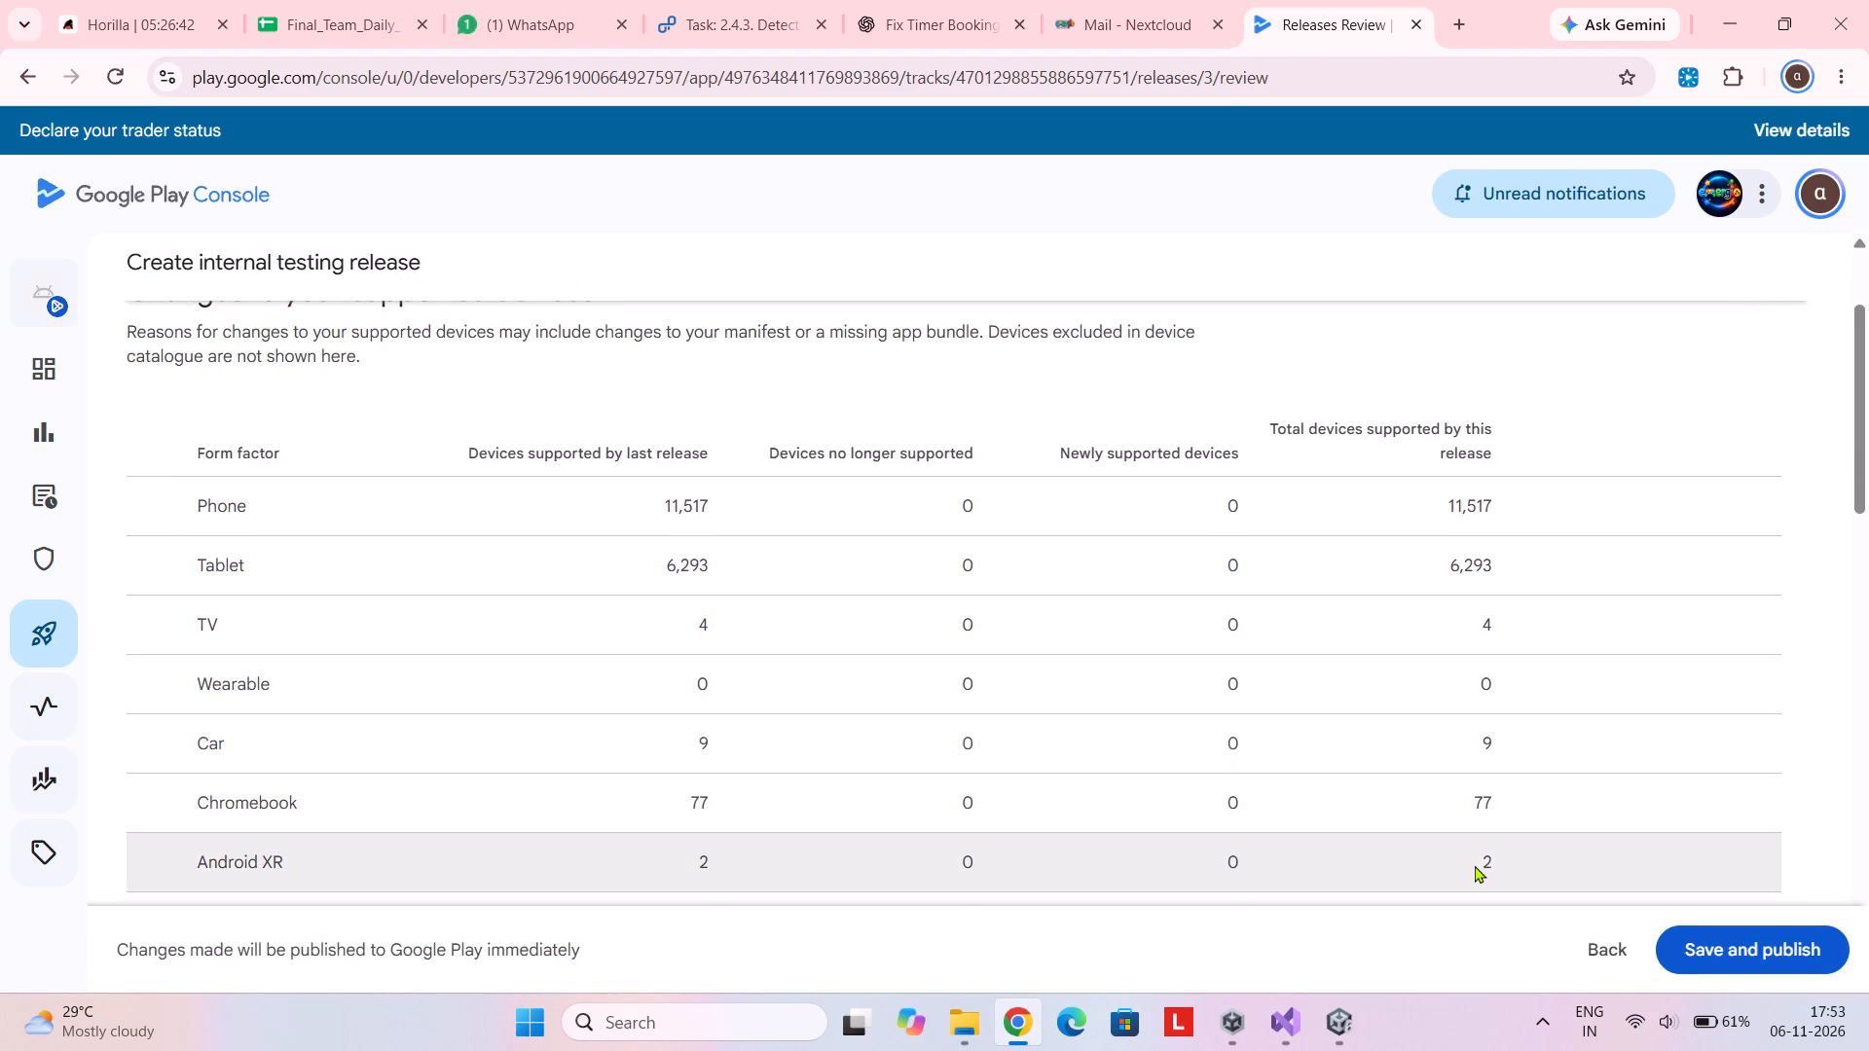
scroll(1475, 865, down, 4)
scroll(1304, 792, down, 3)
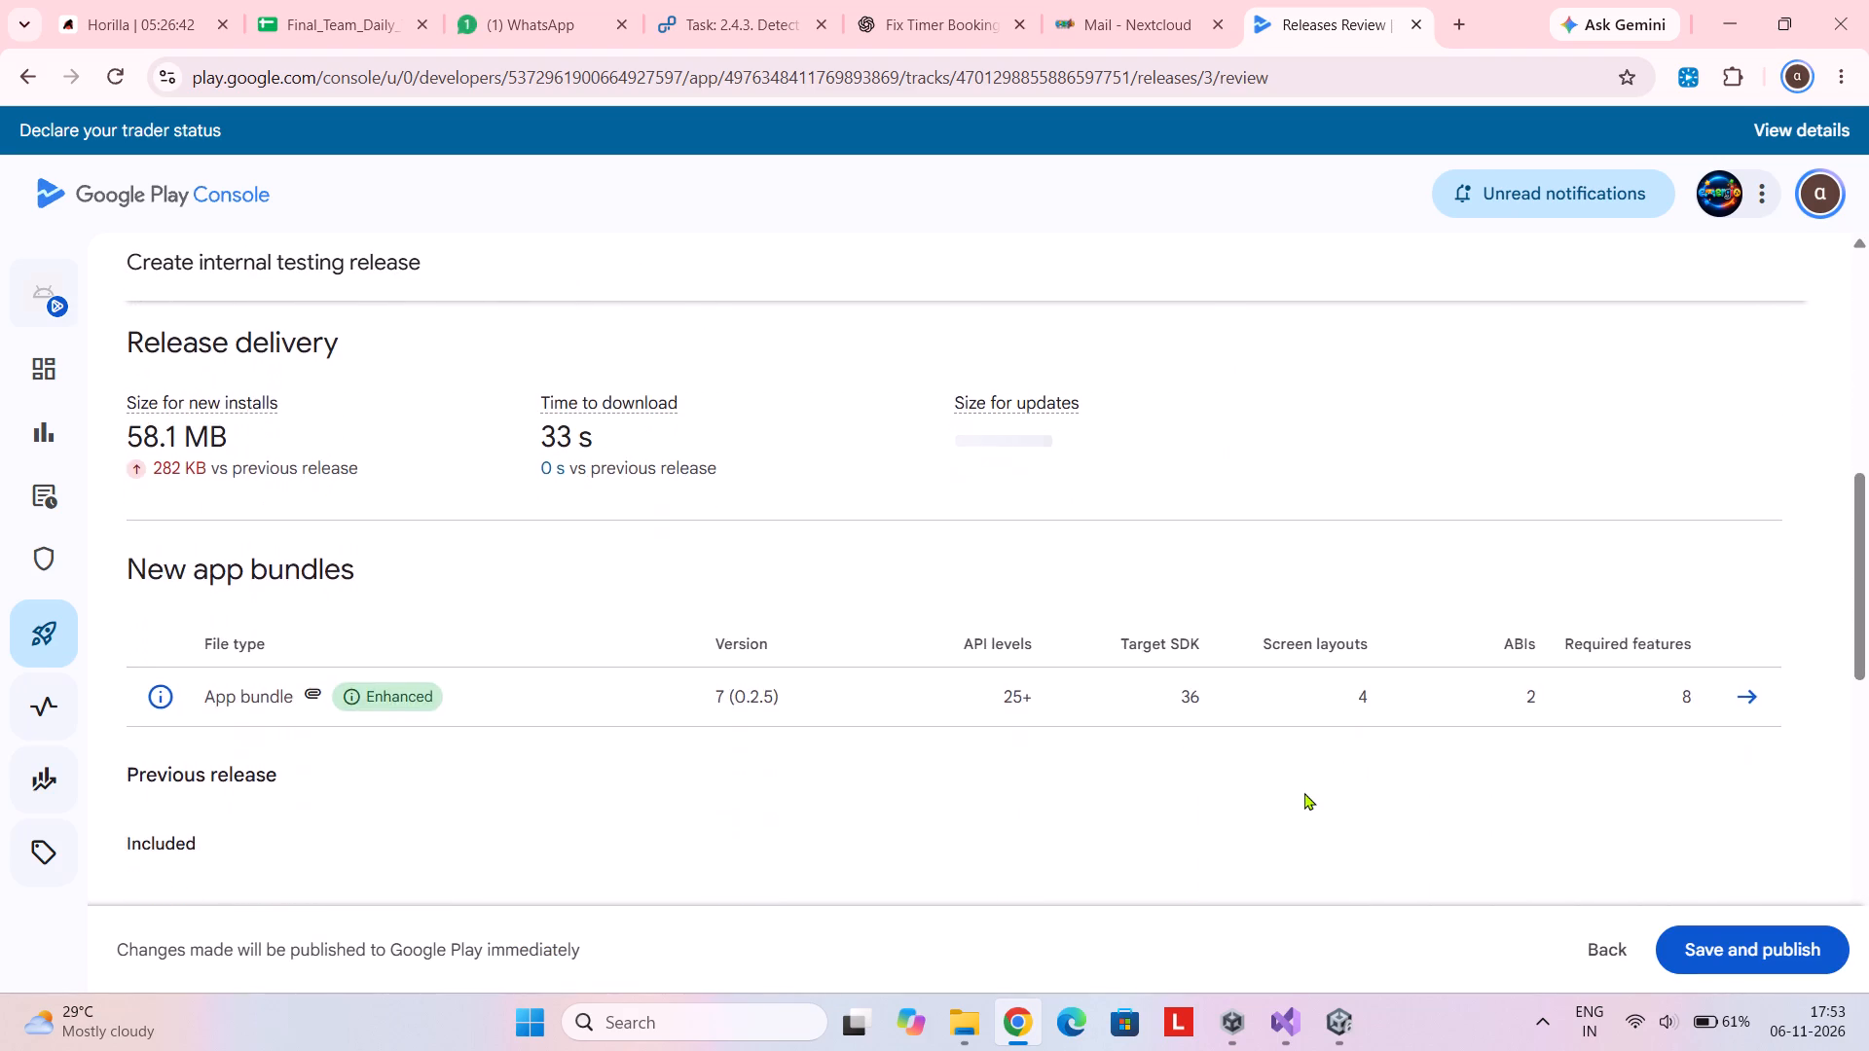
scroll(1304, 792, down, 3)
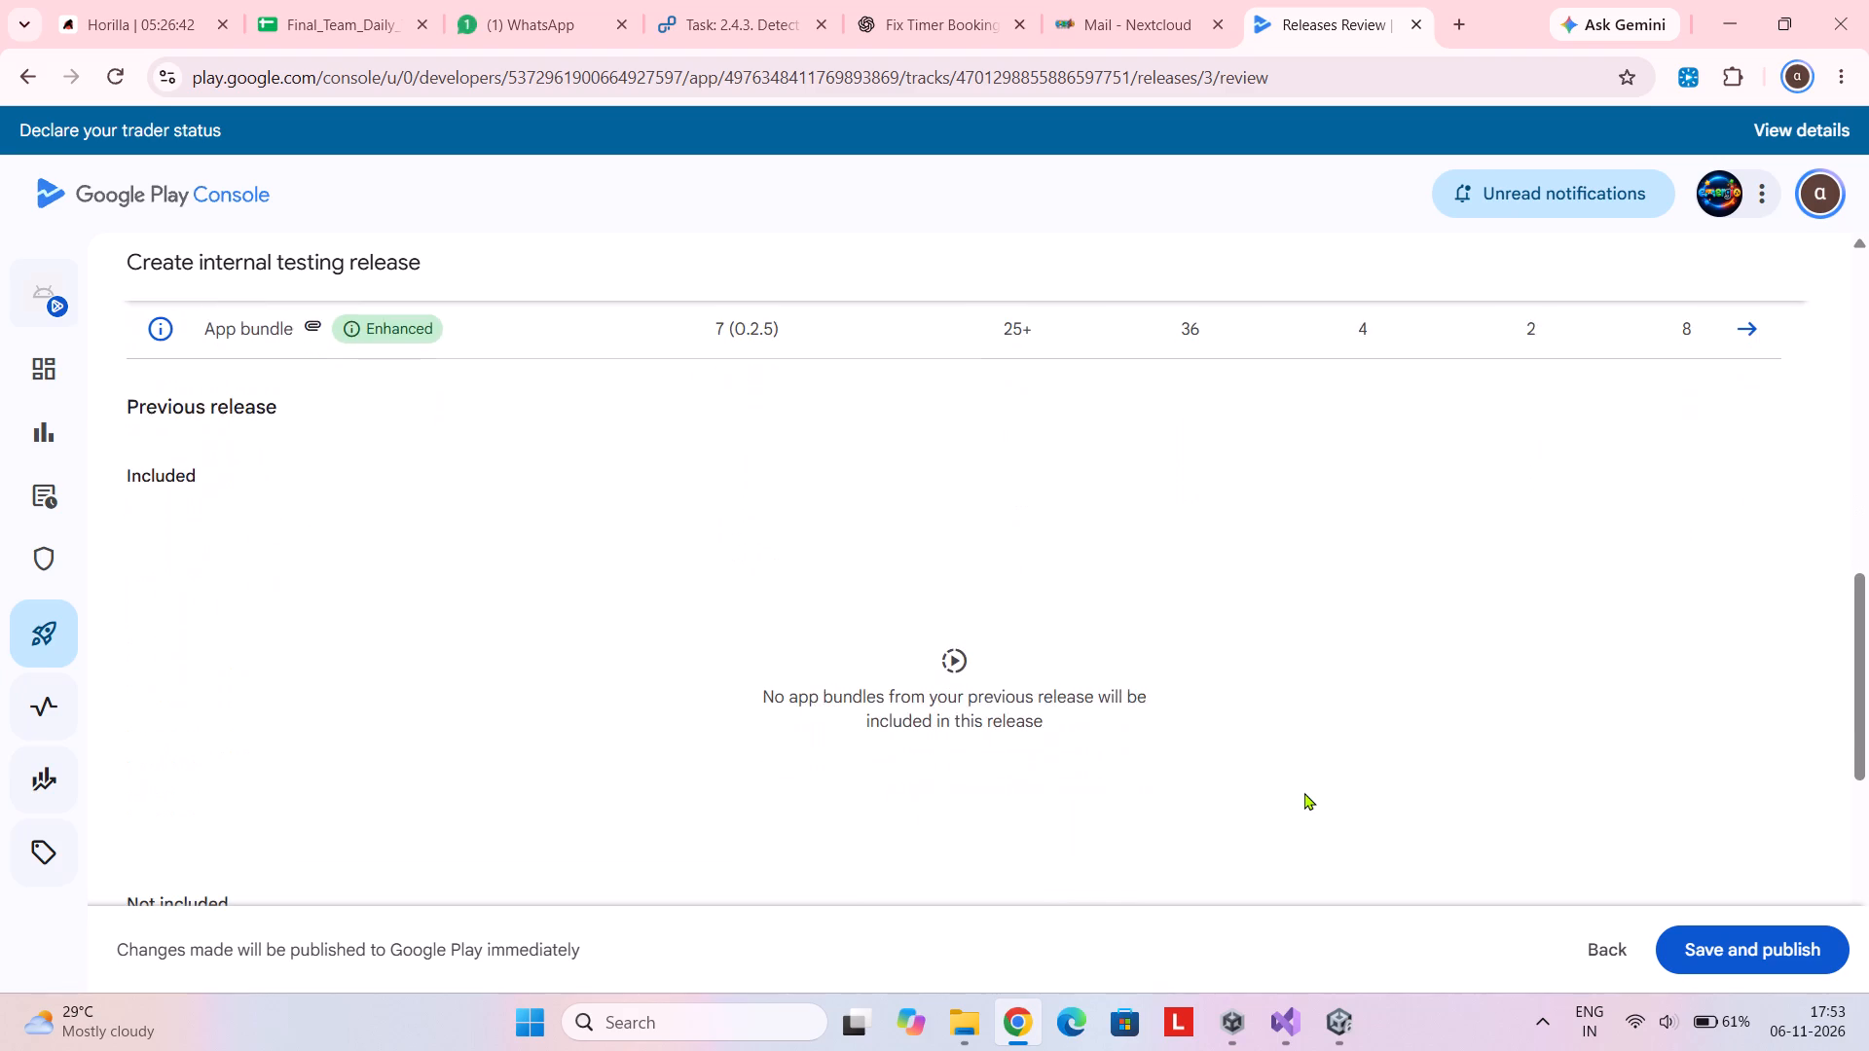
click(1738, 948)
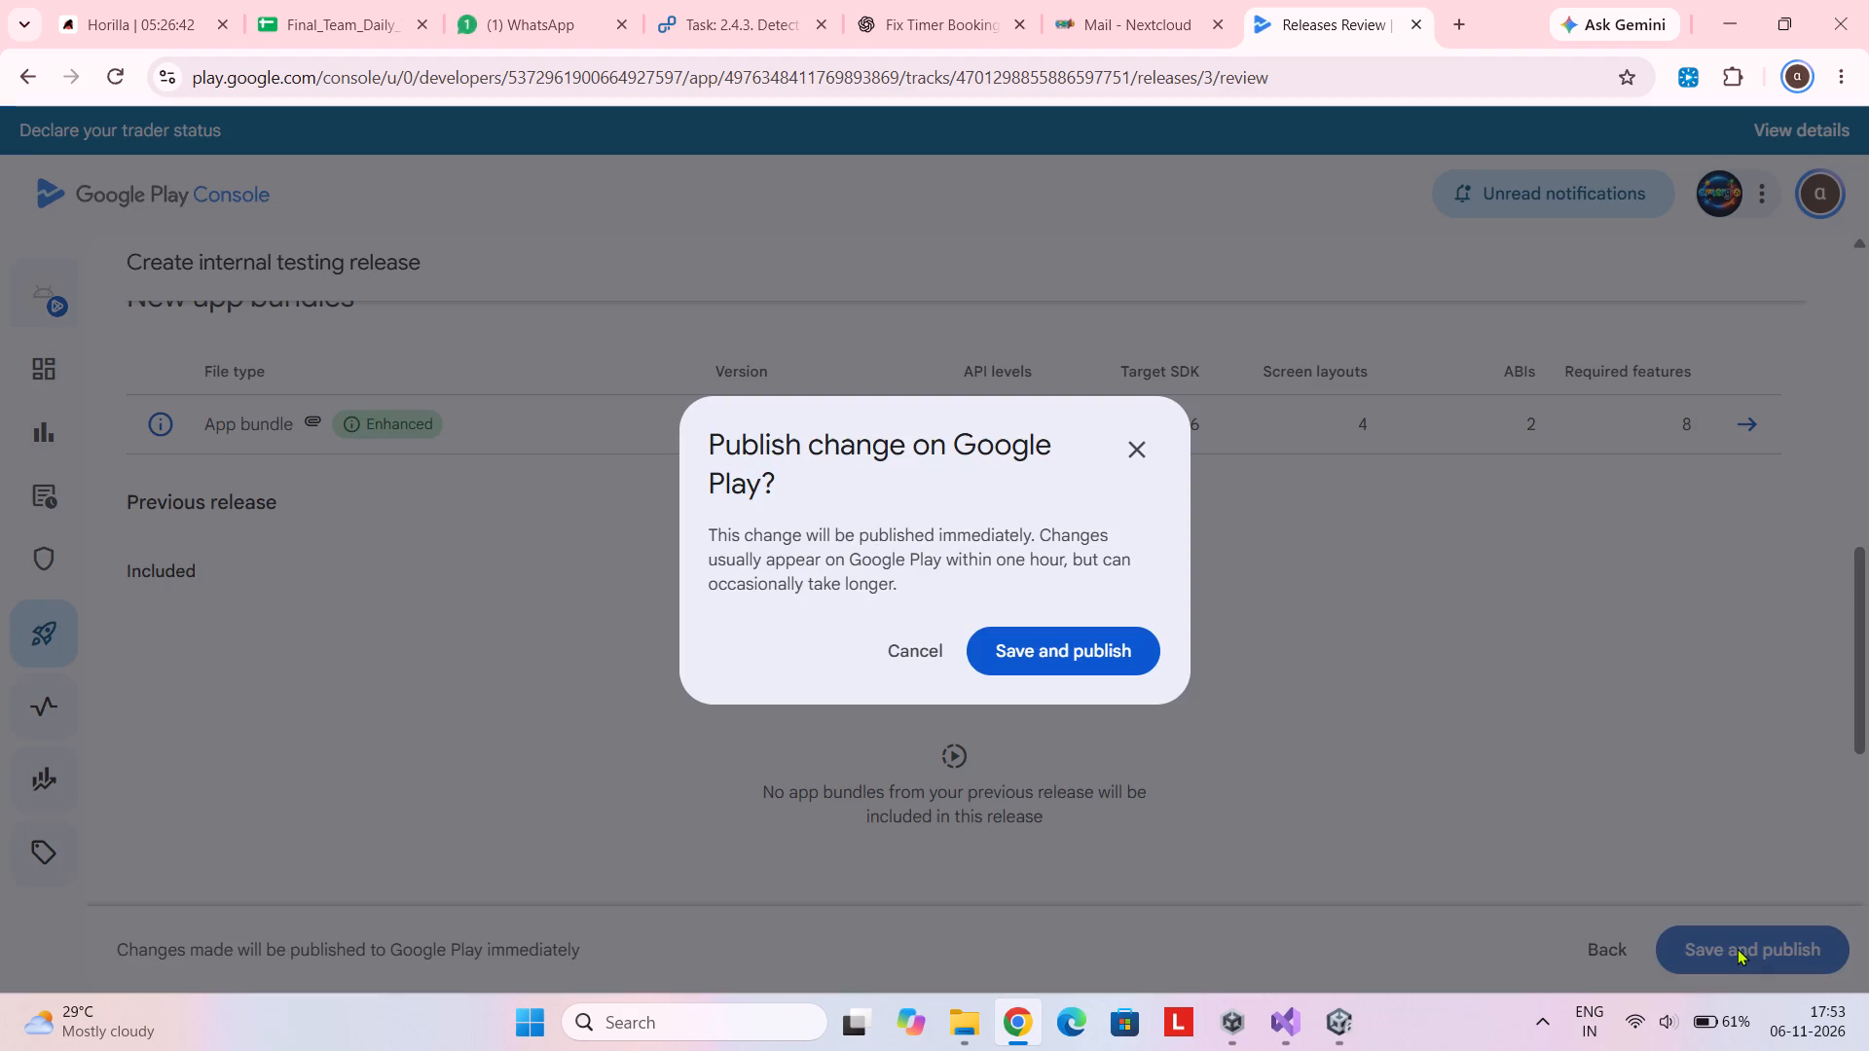
click(1069, 658)
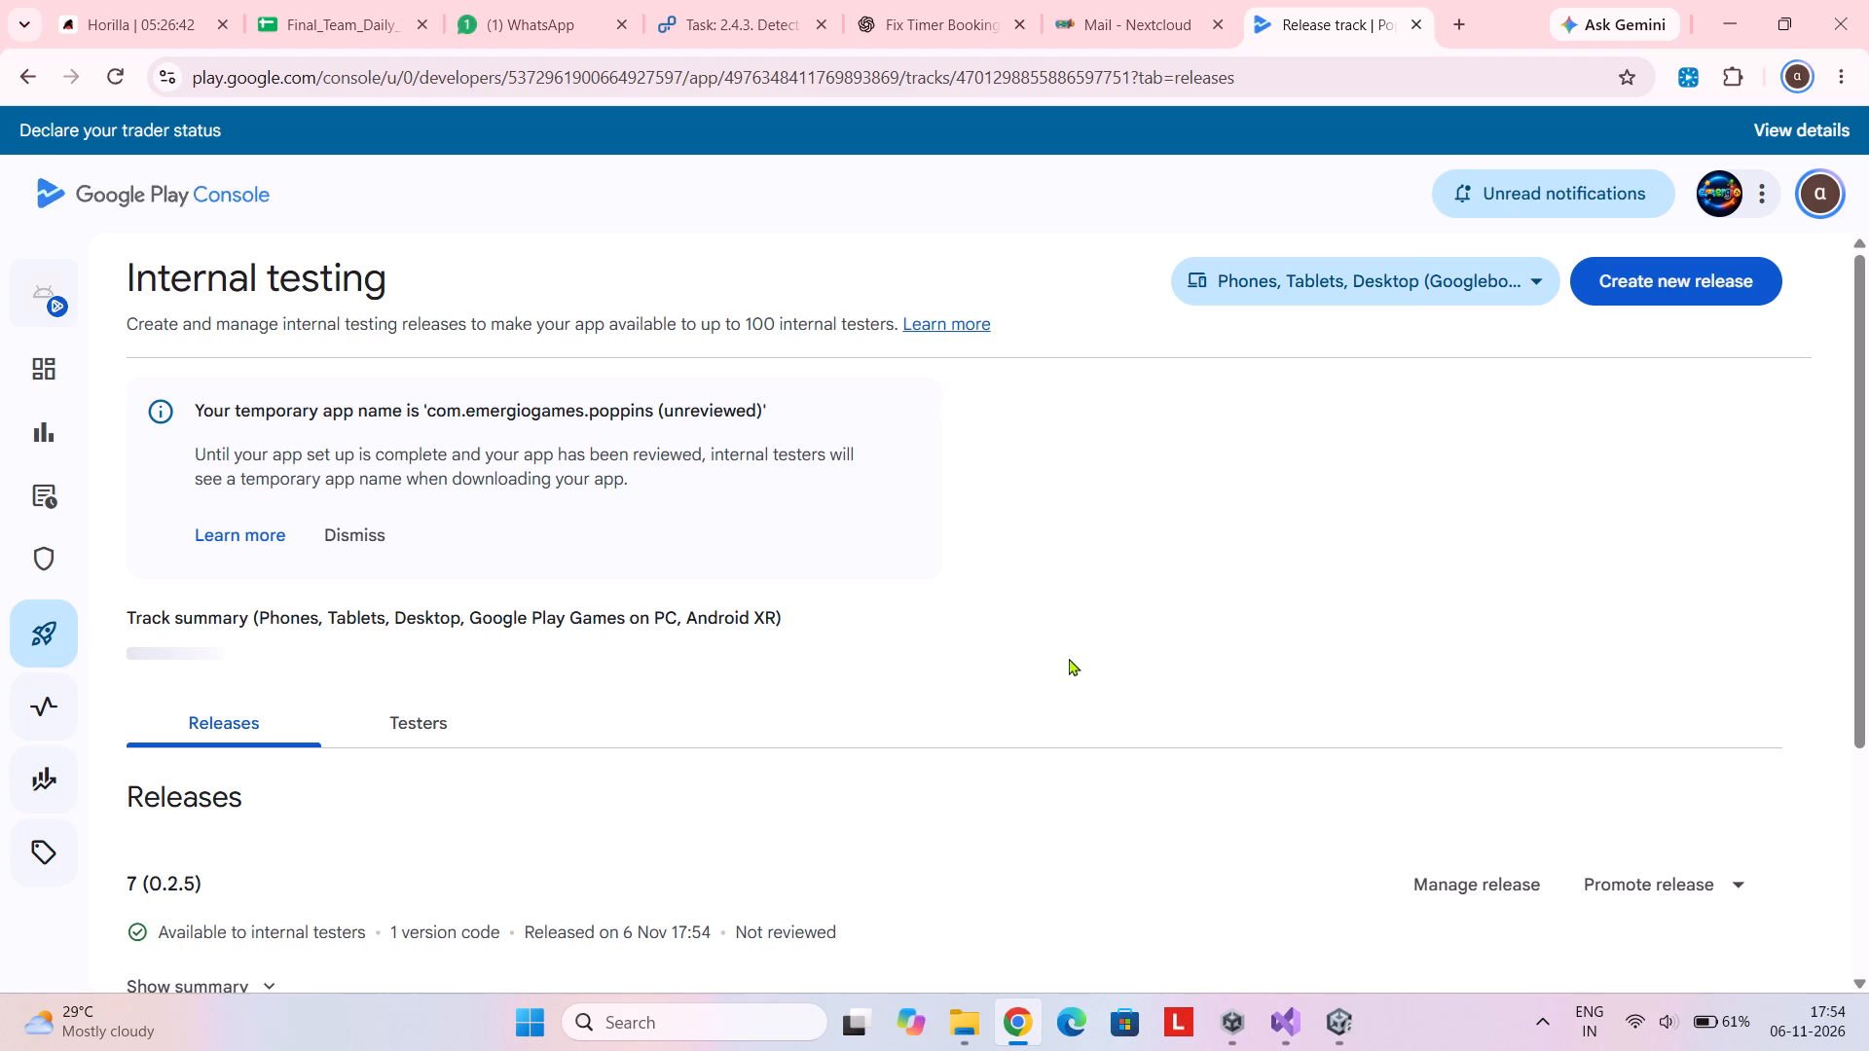
Examine the published release on the Internal testing track and the email addresses in its testers list.
scroll(1069, 658, down, 5)
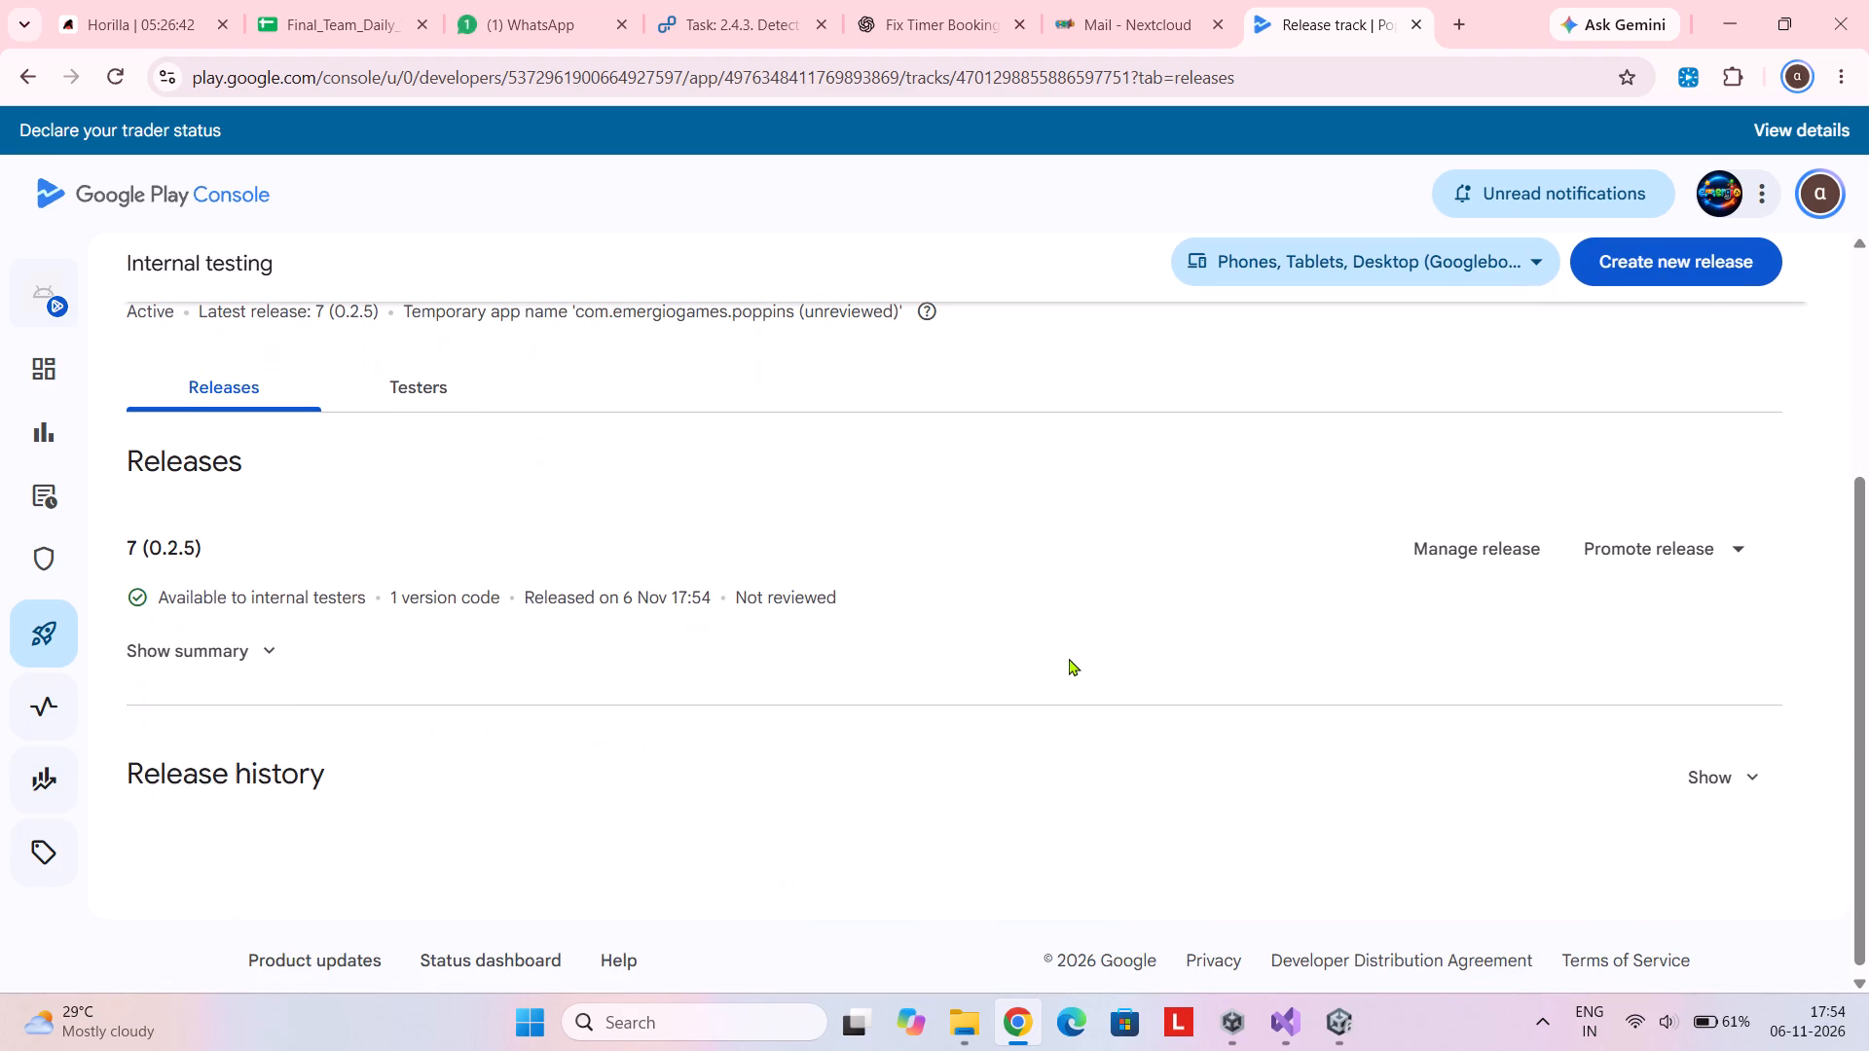
scroll(1069, 658, down, 2)
scroll(1069, 658, up, 2)
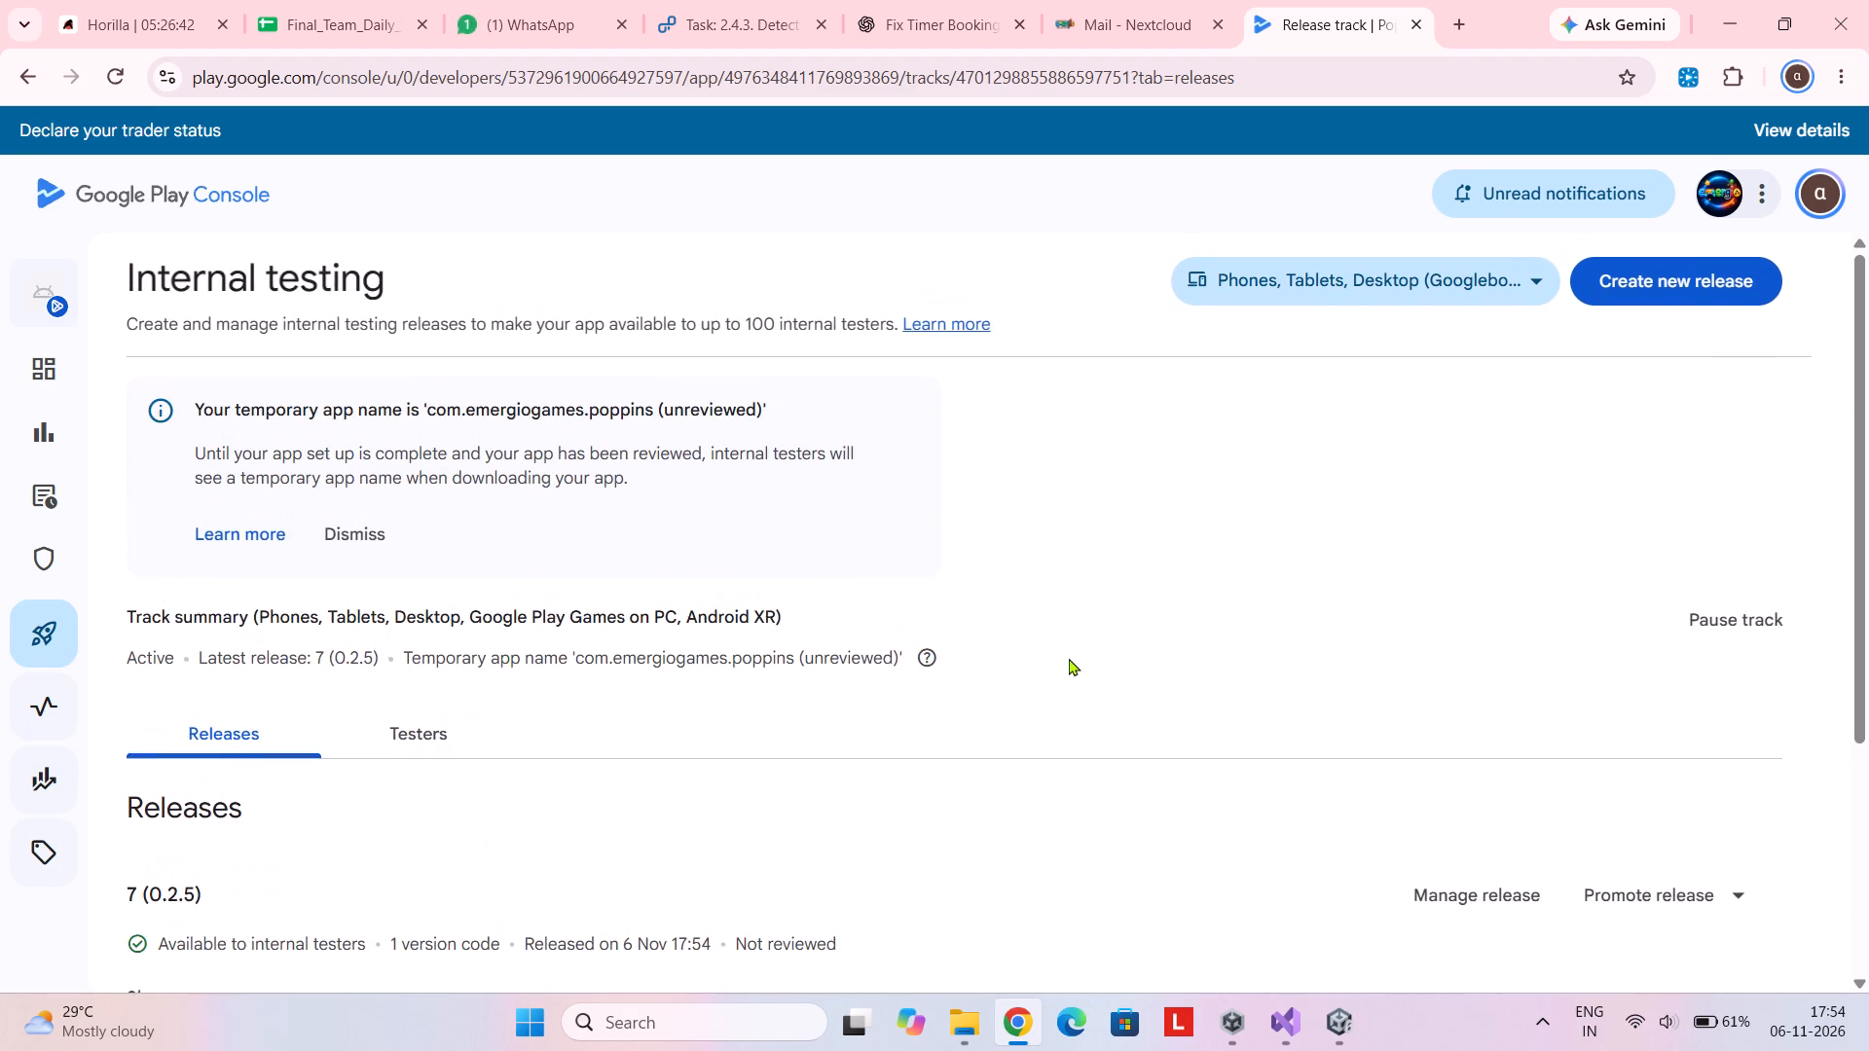
scroll(1069, 658, down, 3)
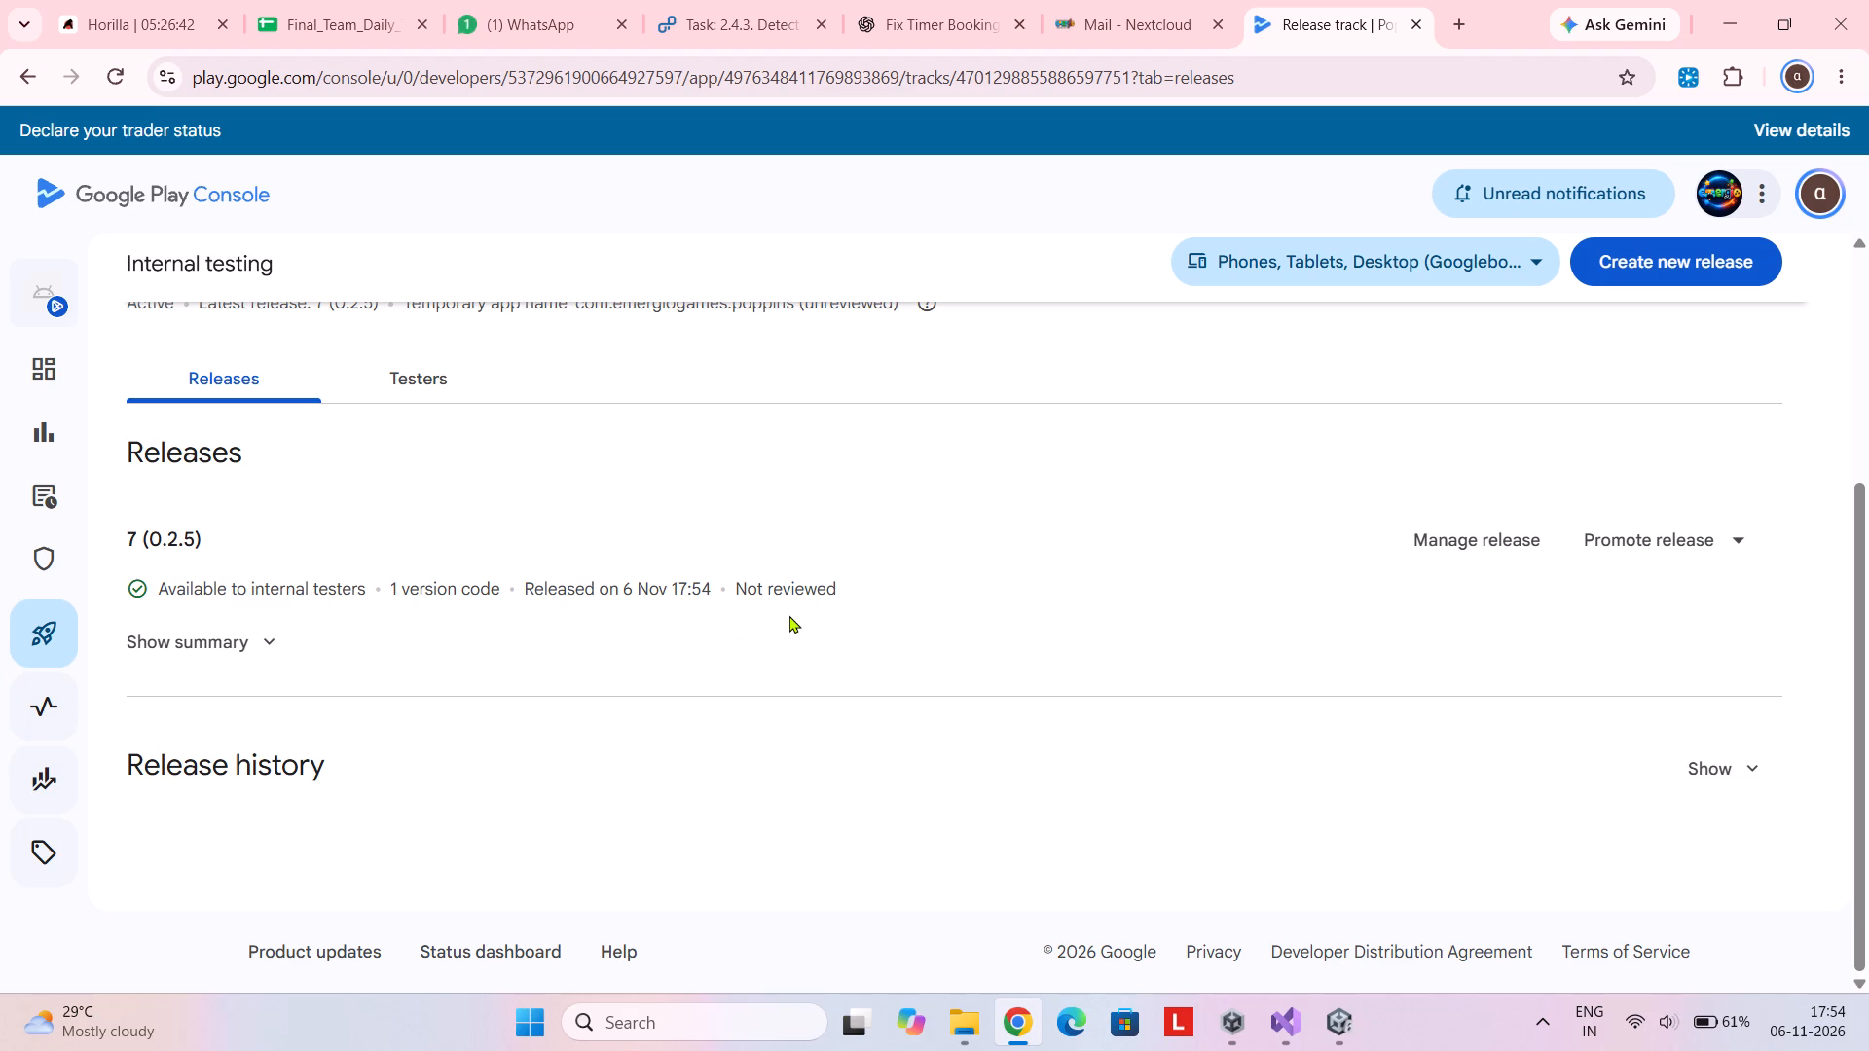
click(442, 373)
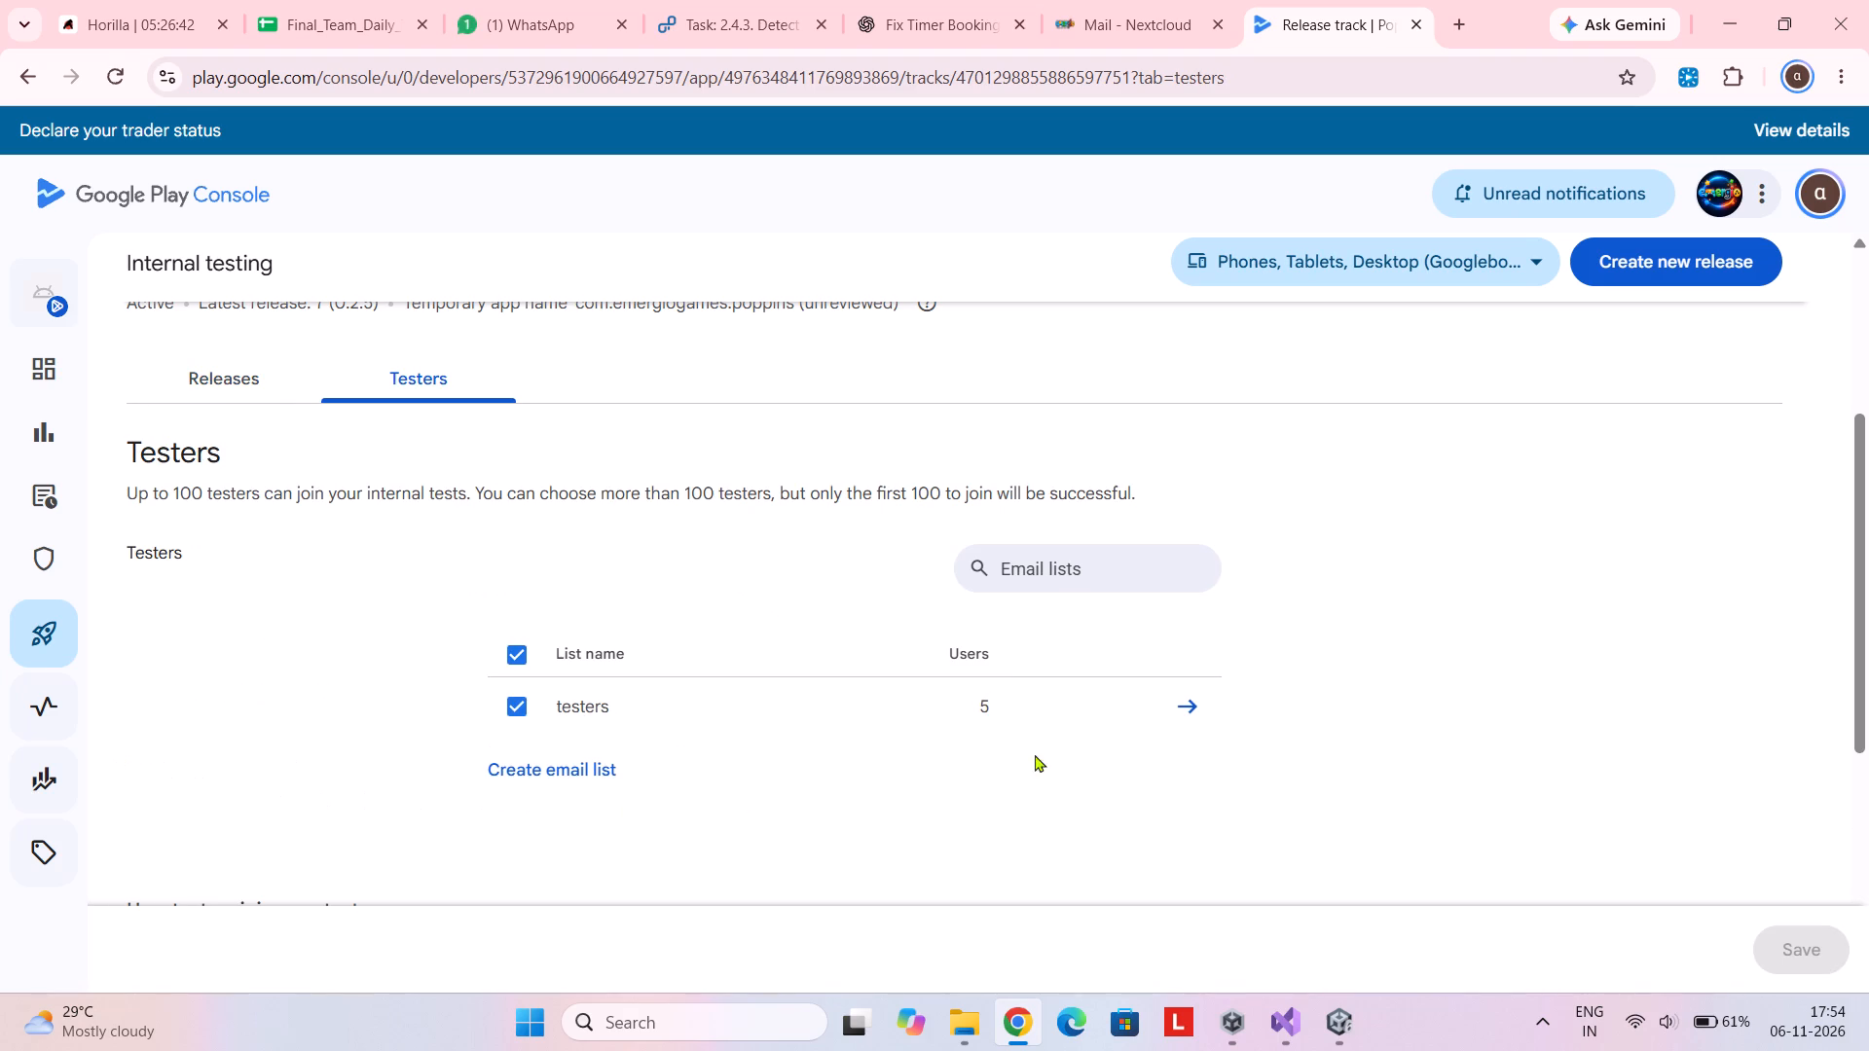
click(1180, 708)
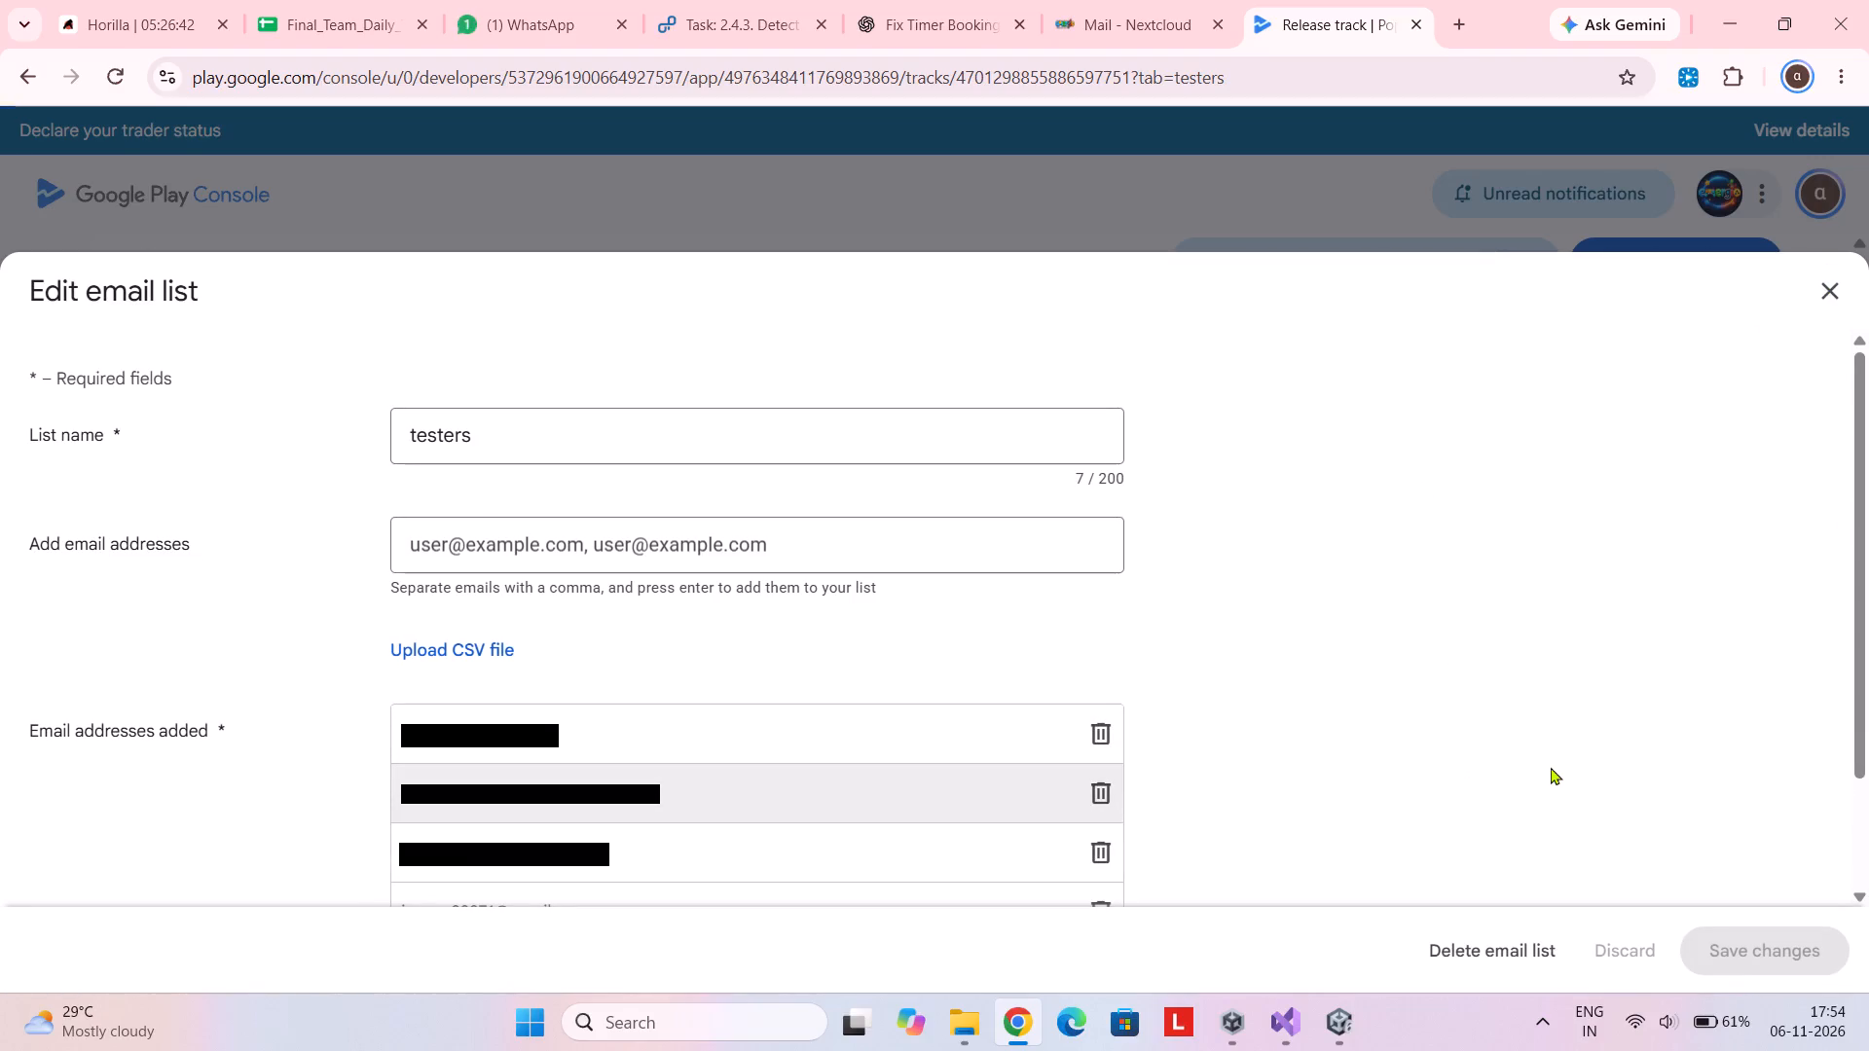
drag(1868, 634, 1868, 860)
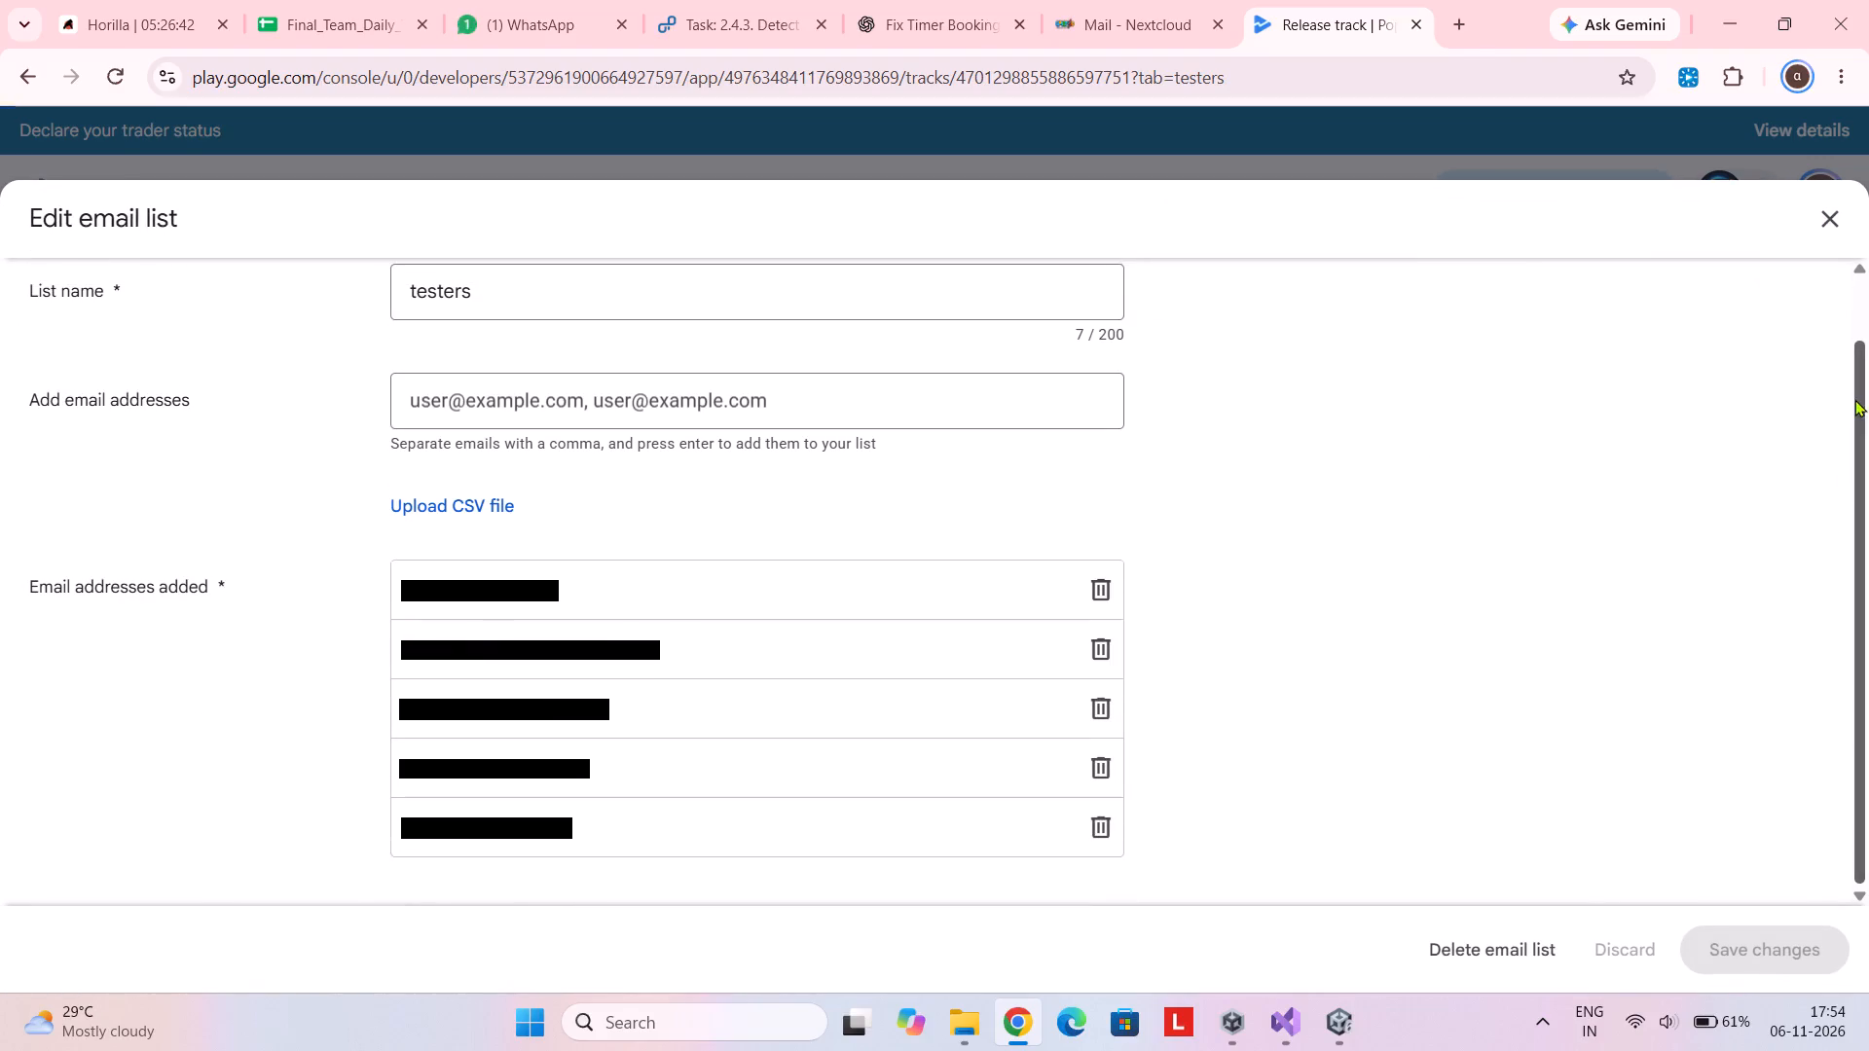
click(1830, 240)
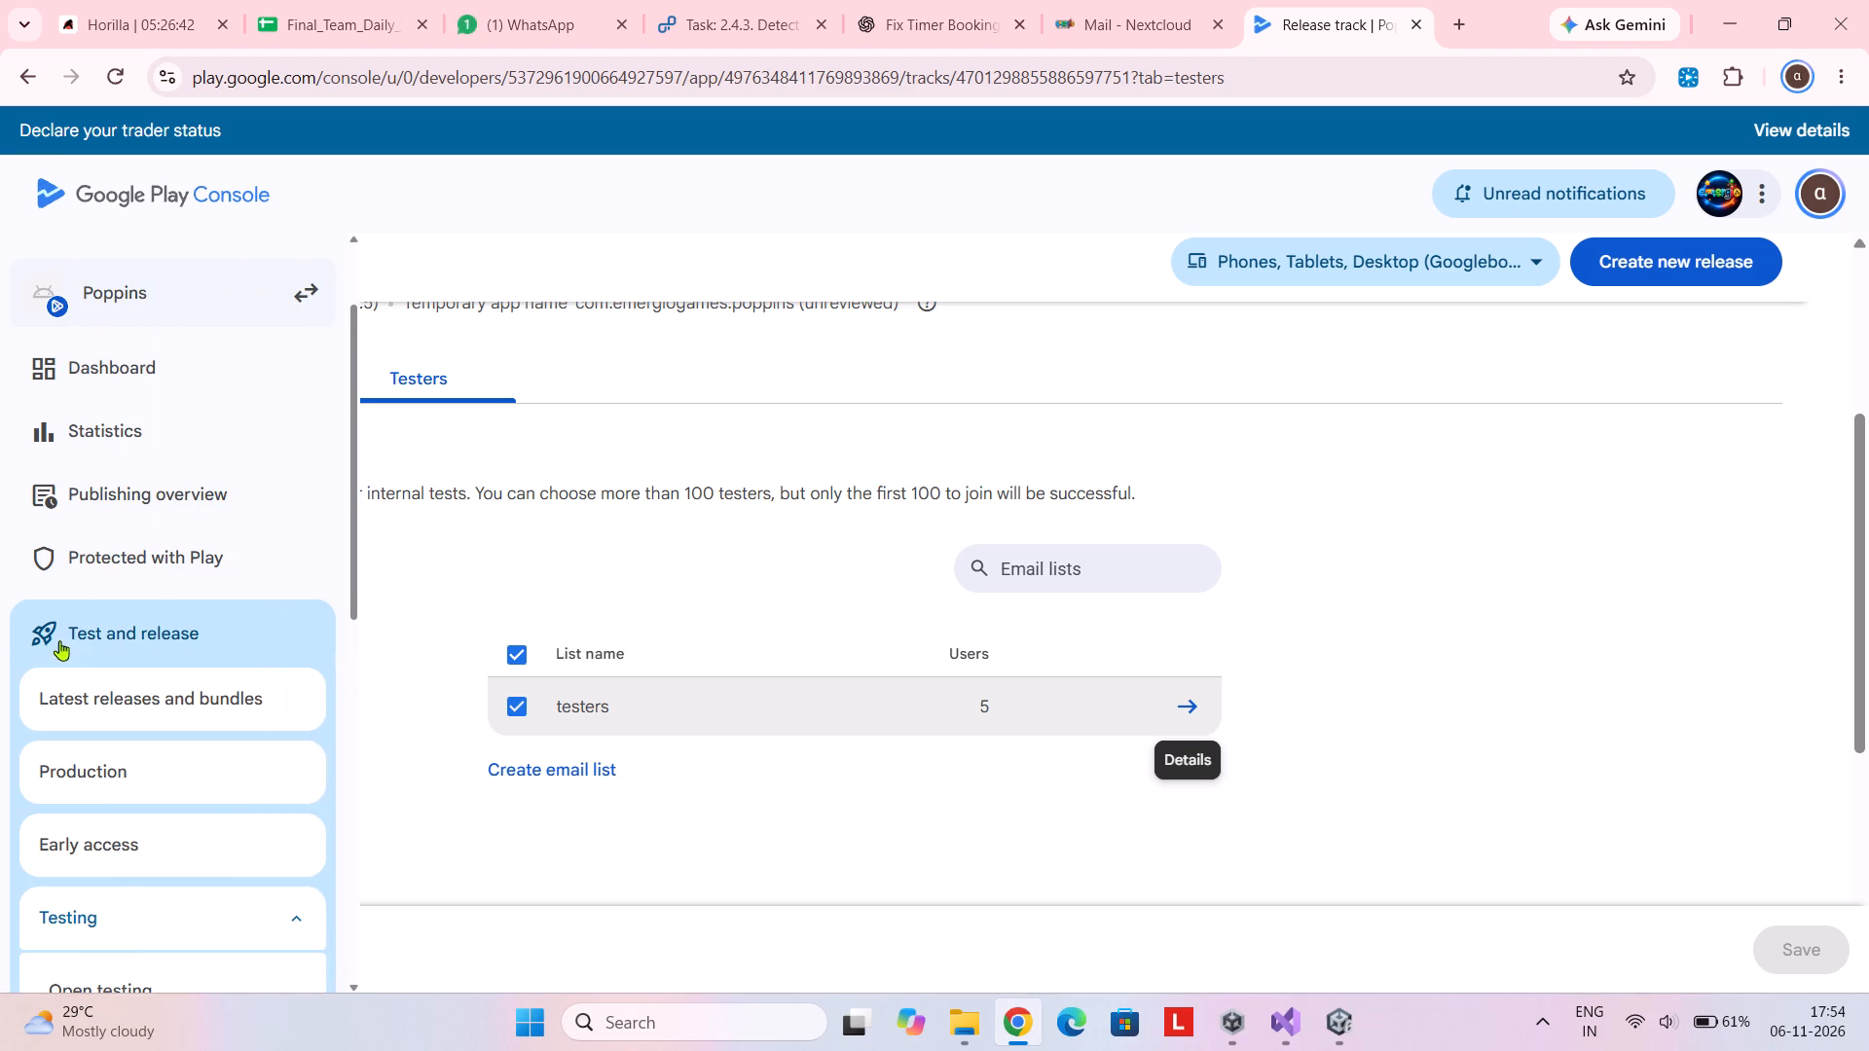
Reopen the Internal testing track and view its testers.
click(102, 903)
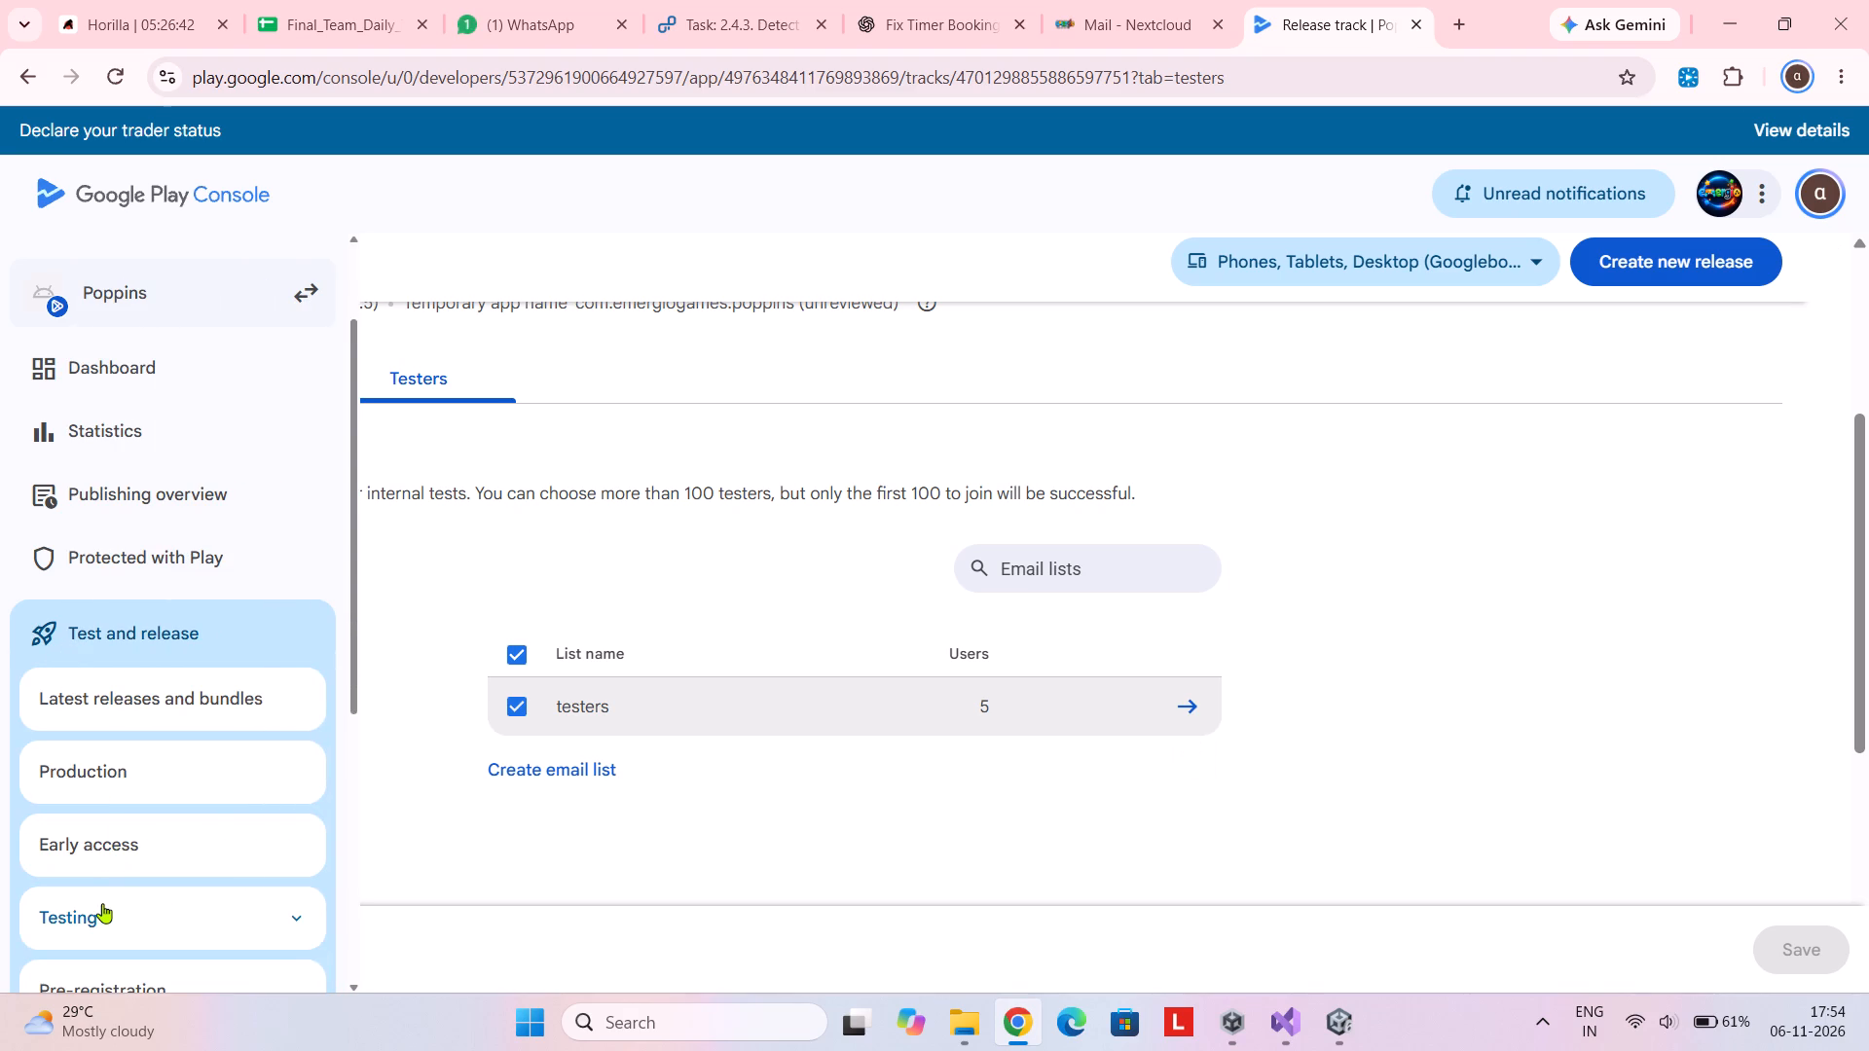
click(102, 903)
scroll(332, 594, down, 5)
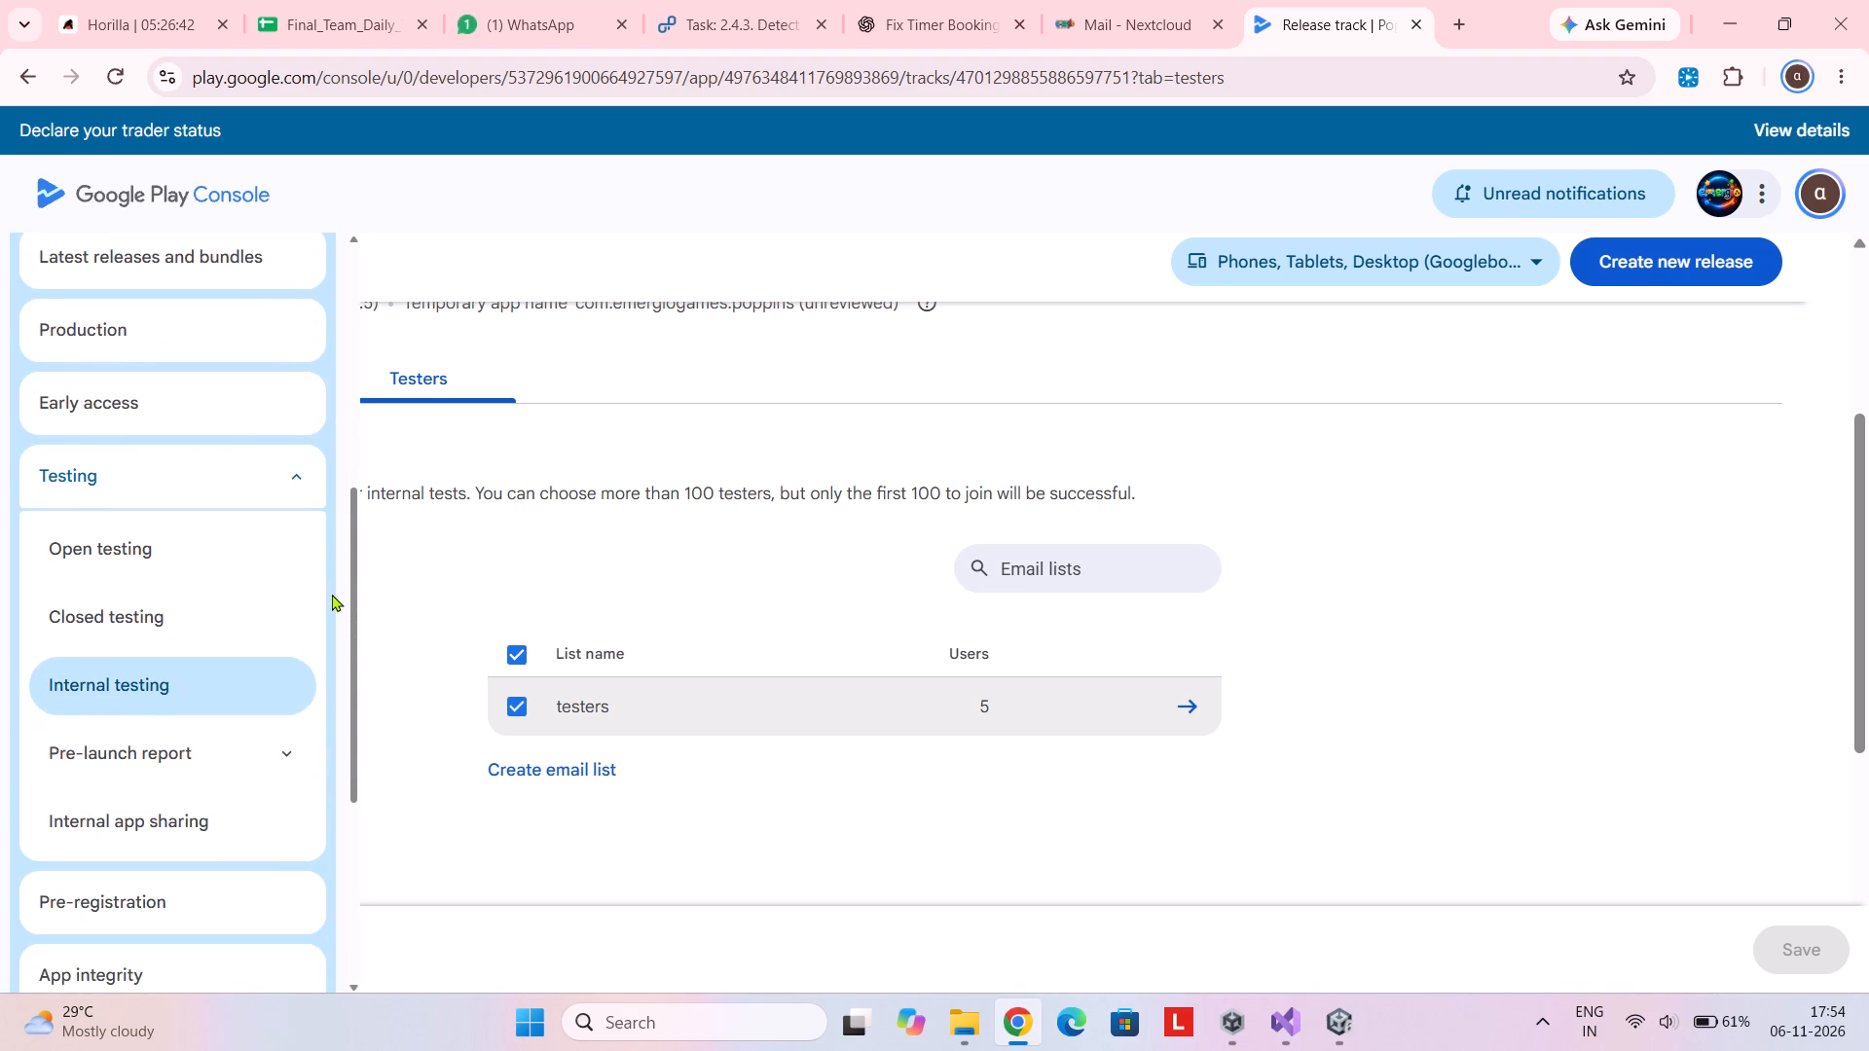
click(202, 680)
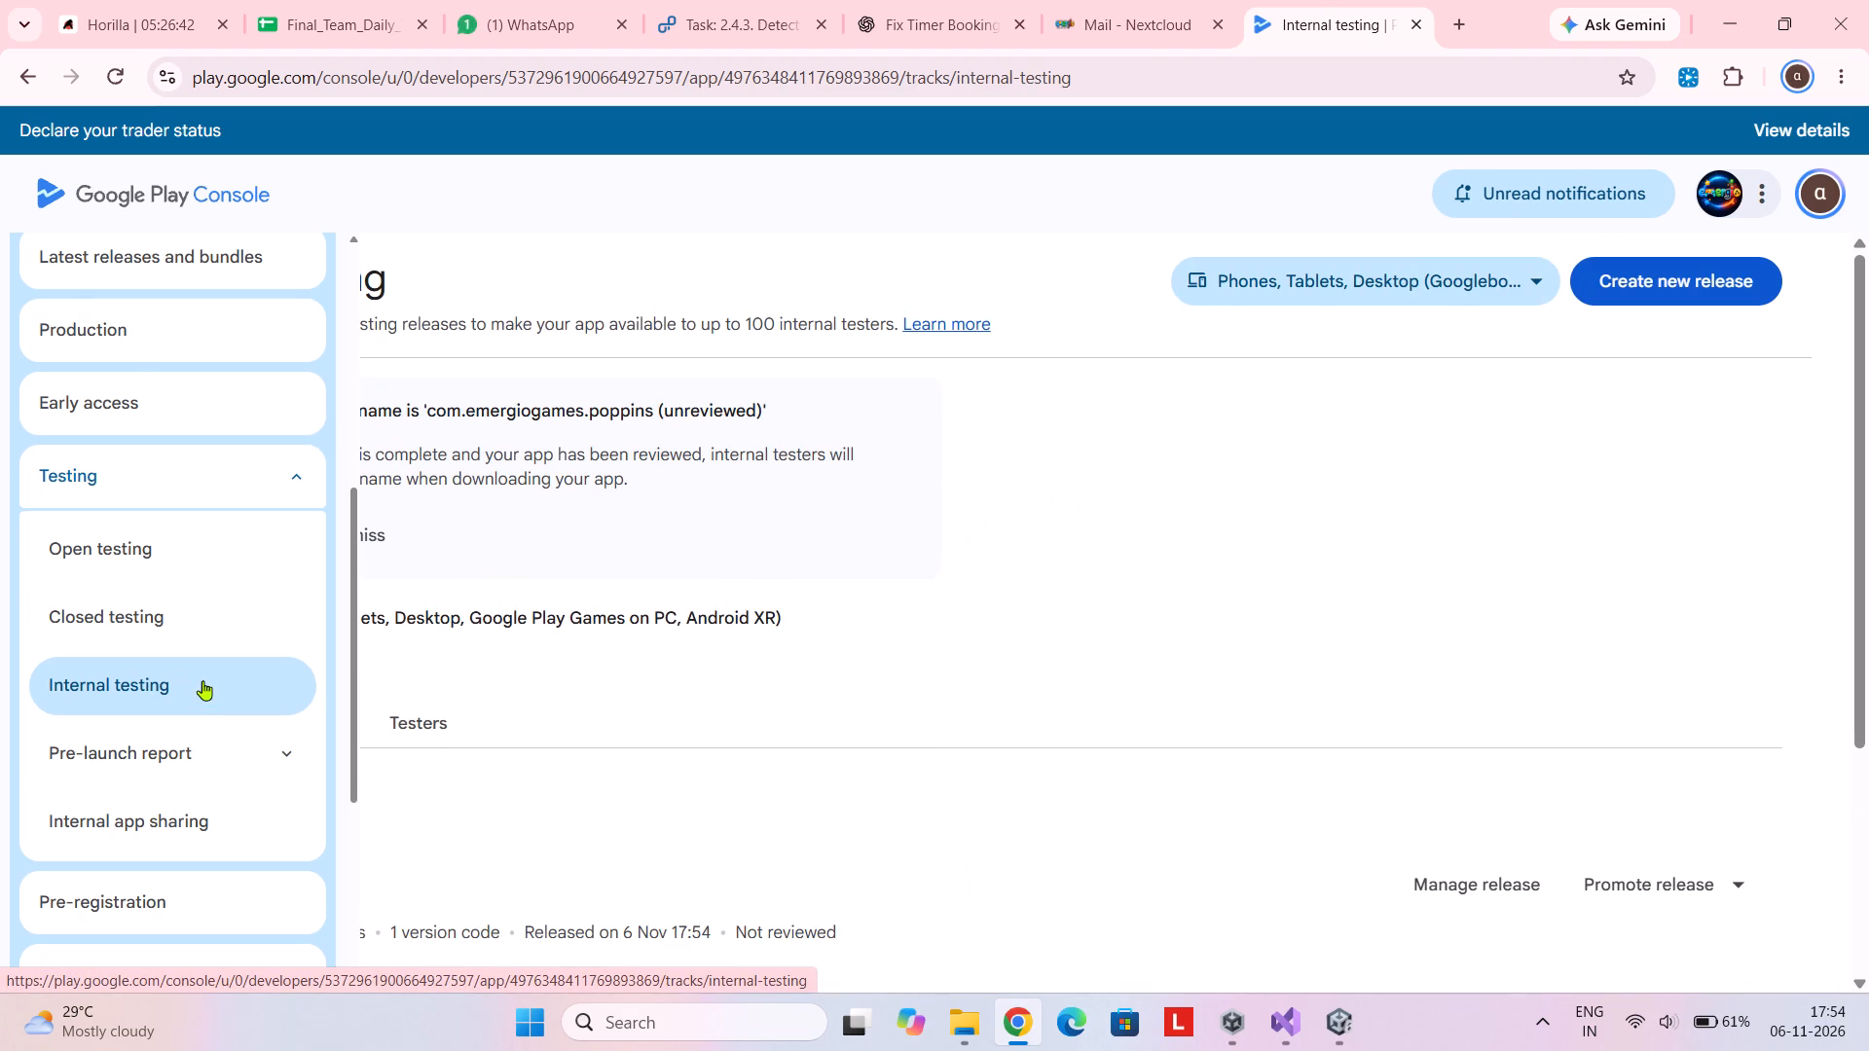
click(446, 726)
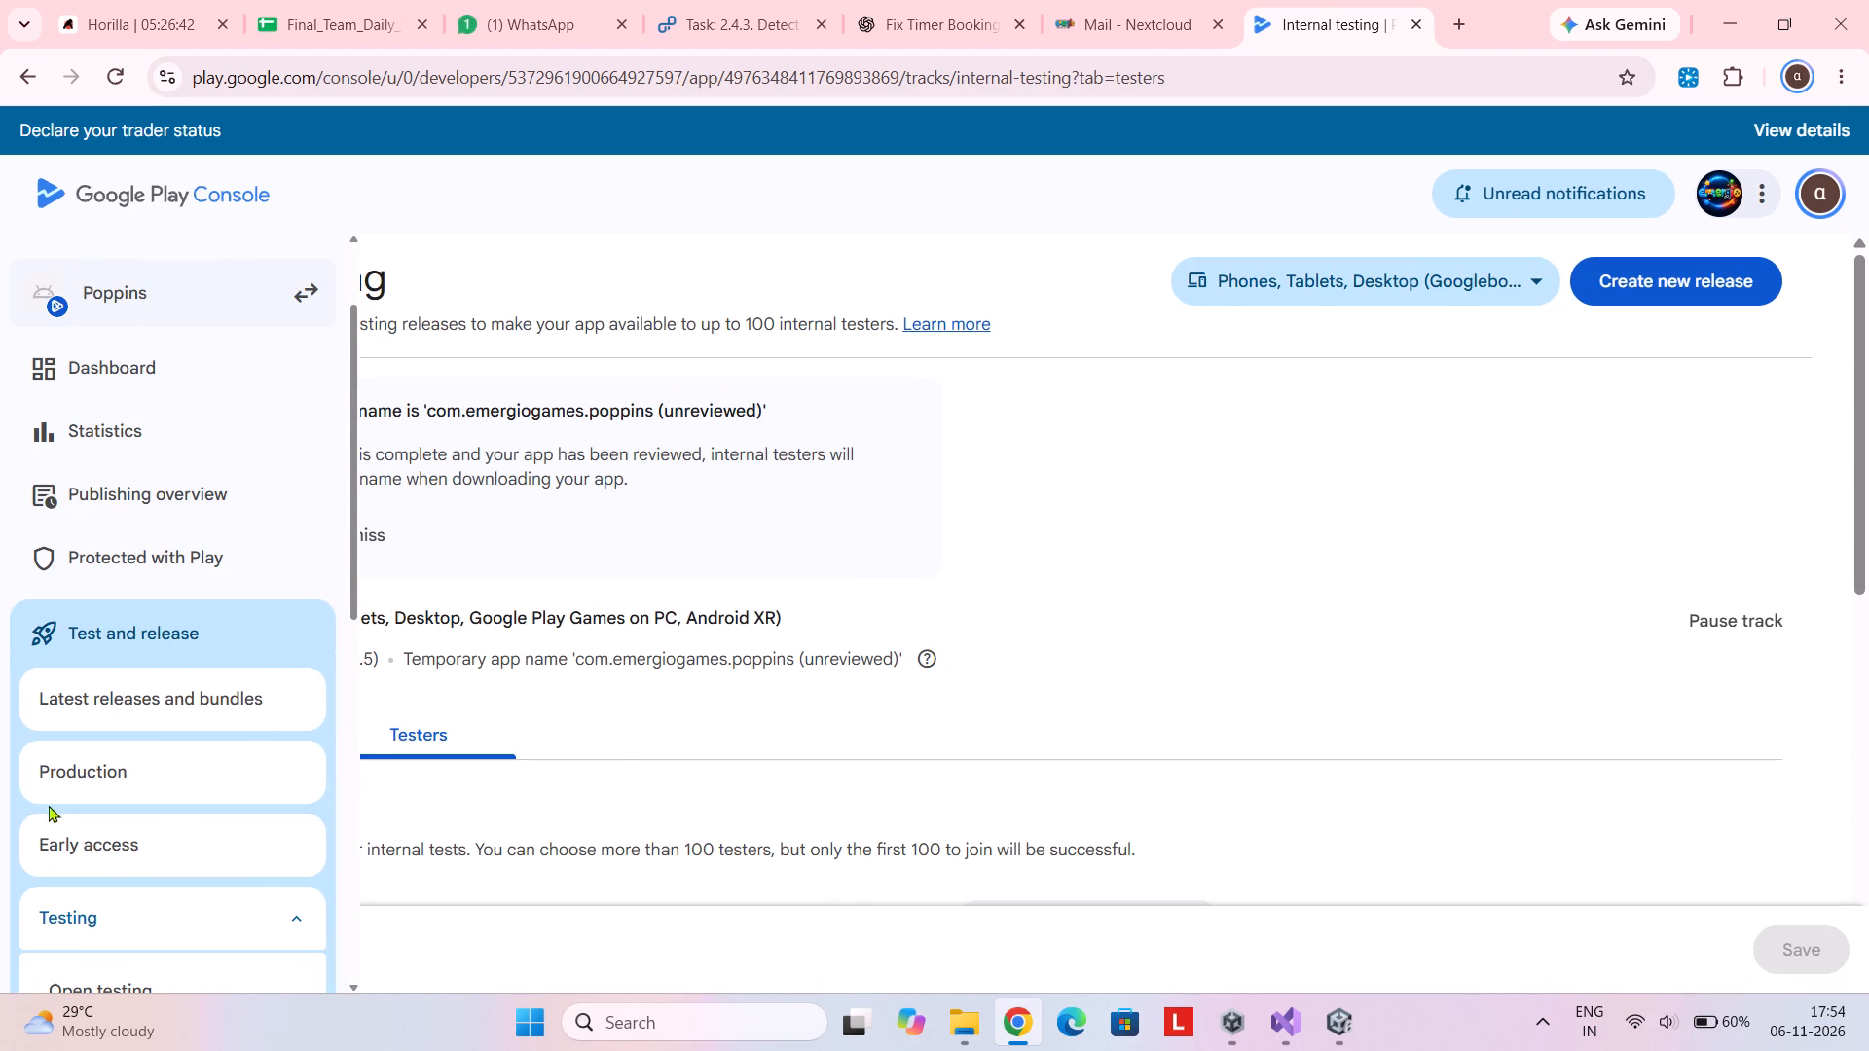
Open the testers page in the setup and management section of Play Games services for Poppins.
drag(353, 560, 346, 890)
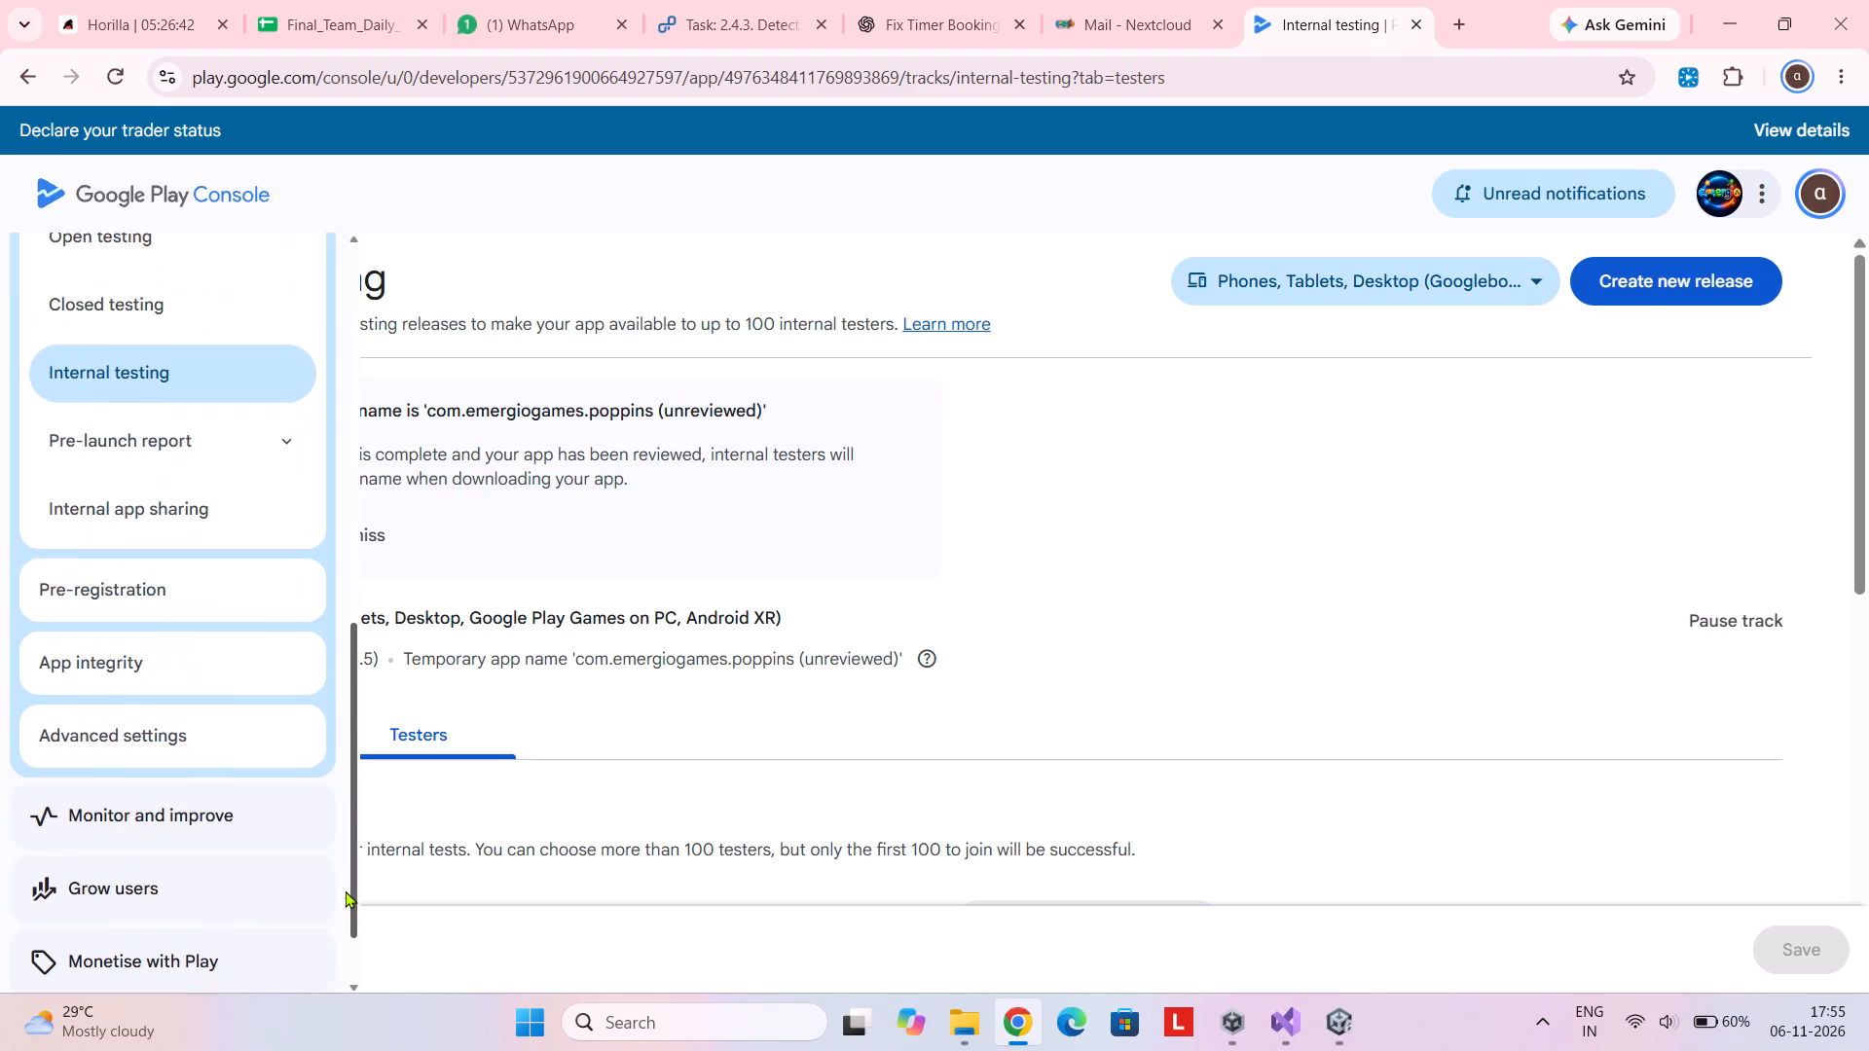
drag(346, 890, 342, 900)
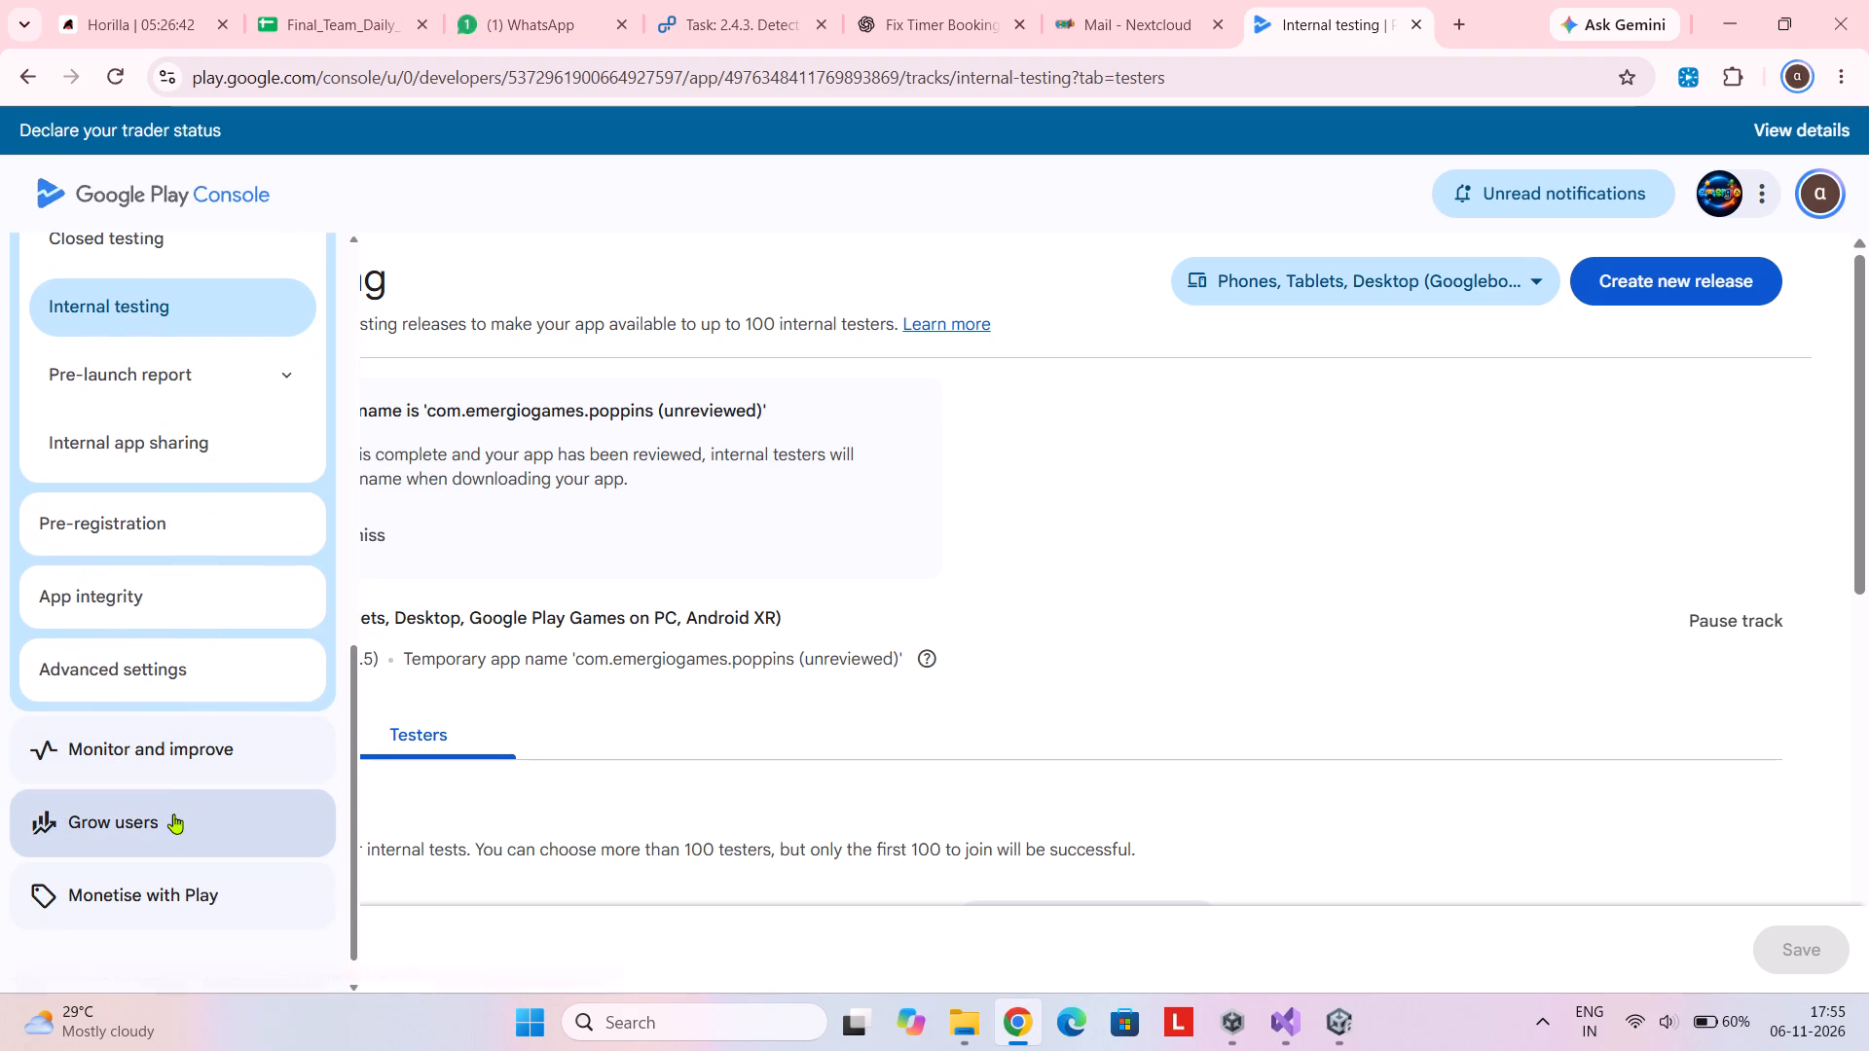
click(173, 814)
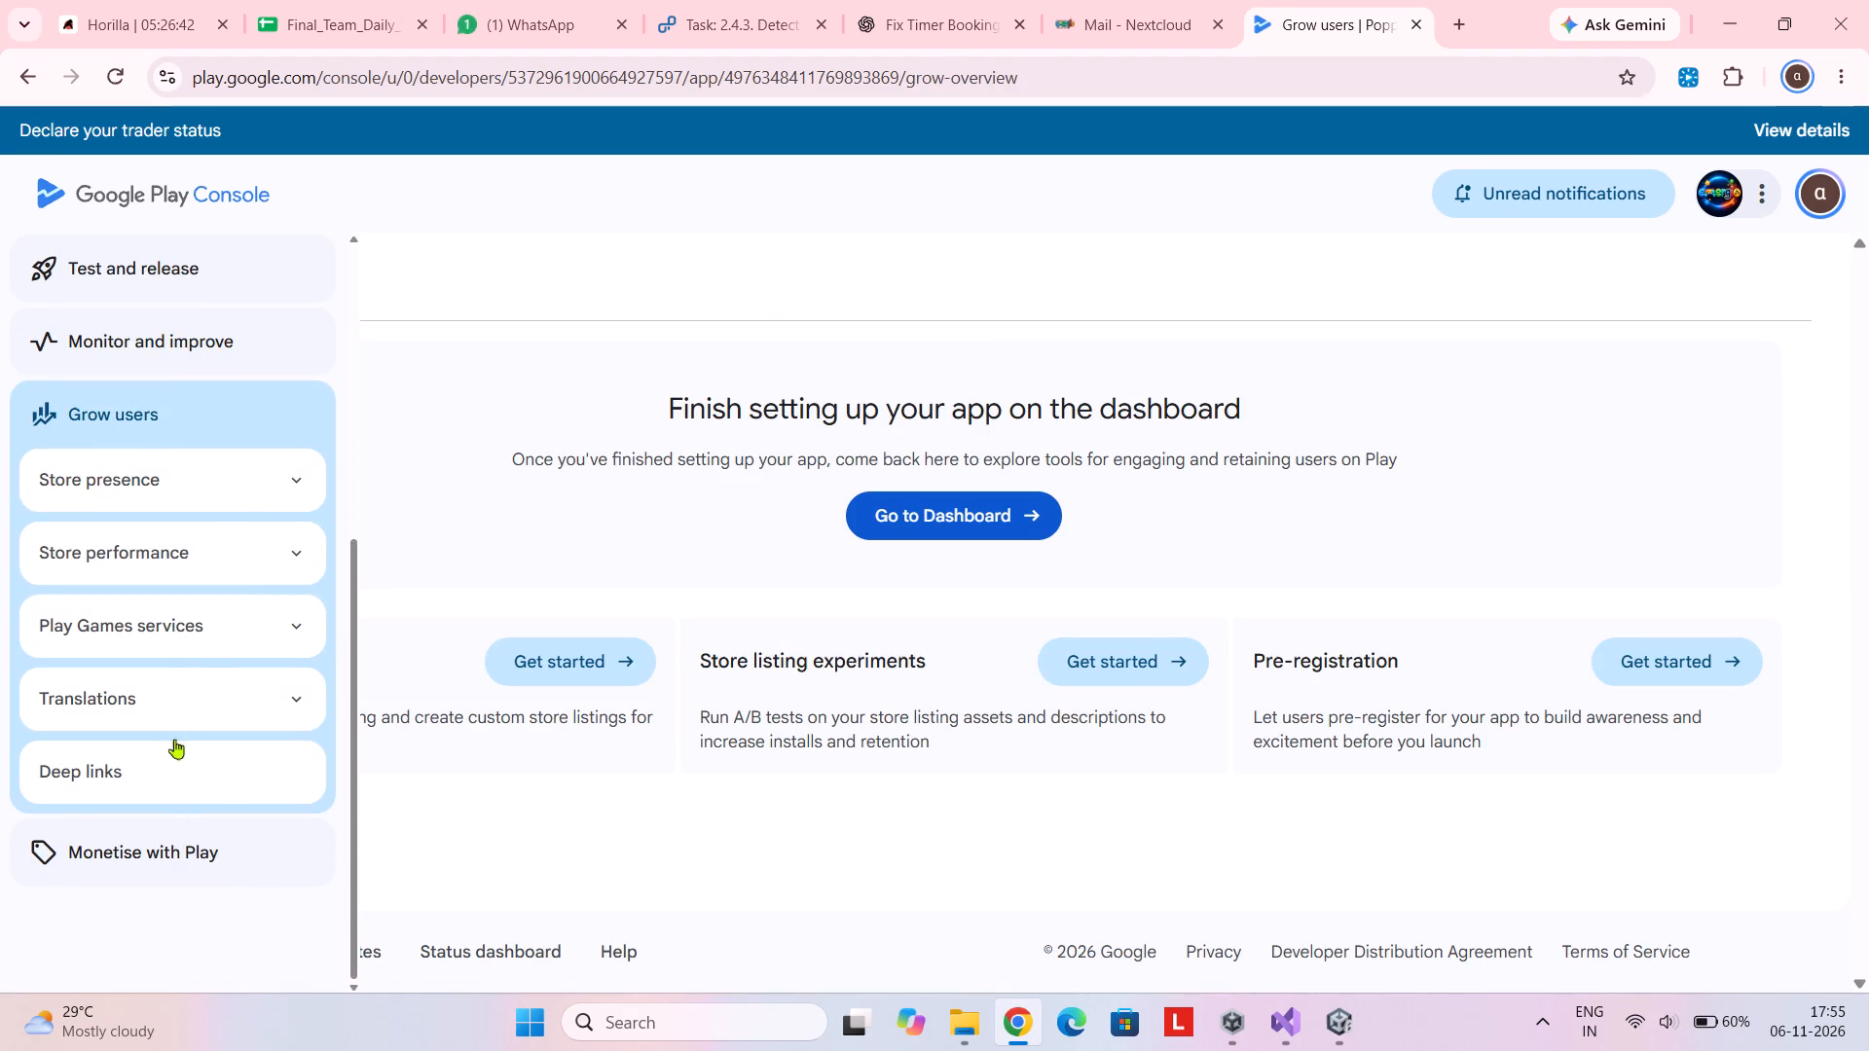
click(212, 651)
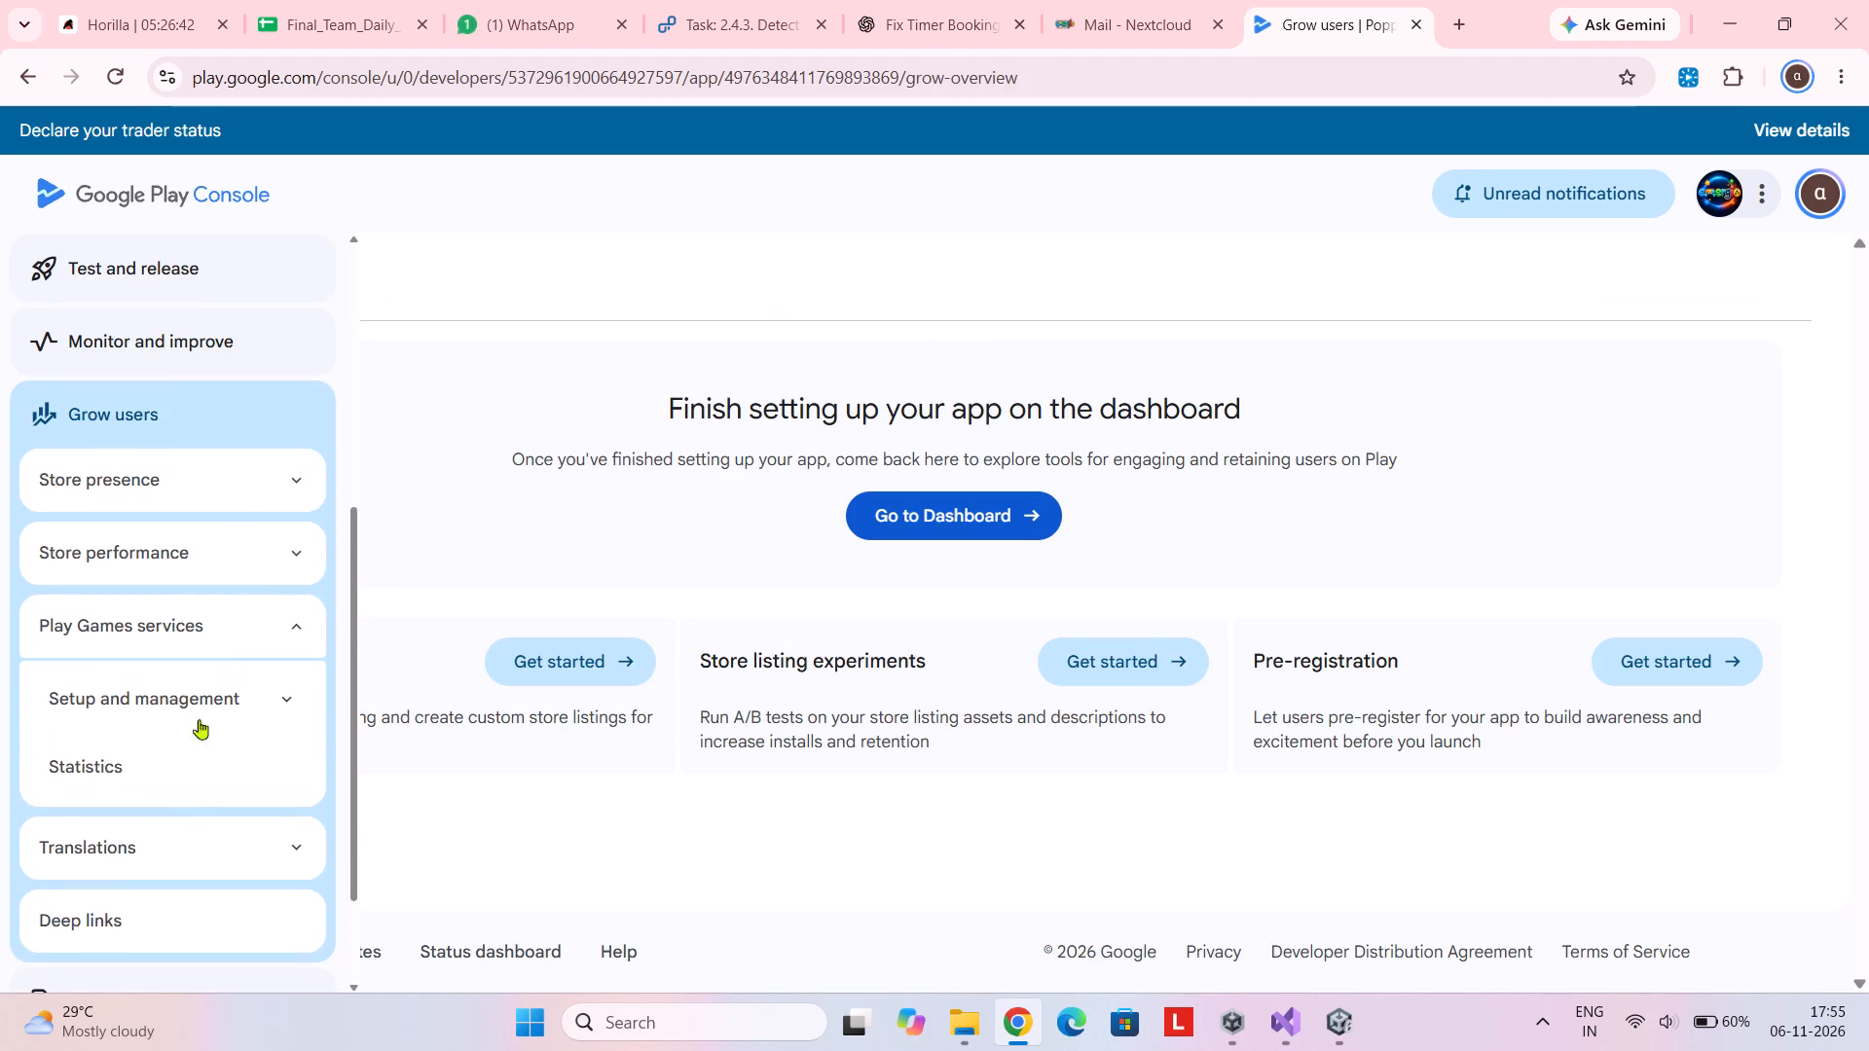
click(260, 695)
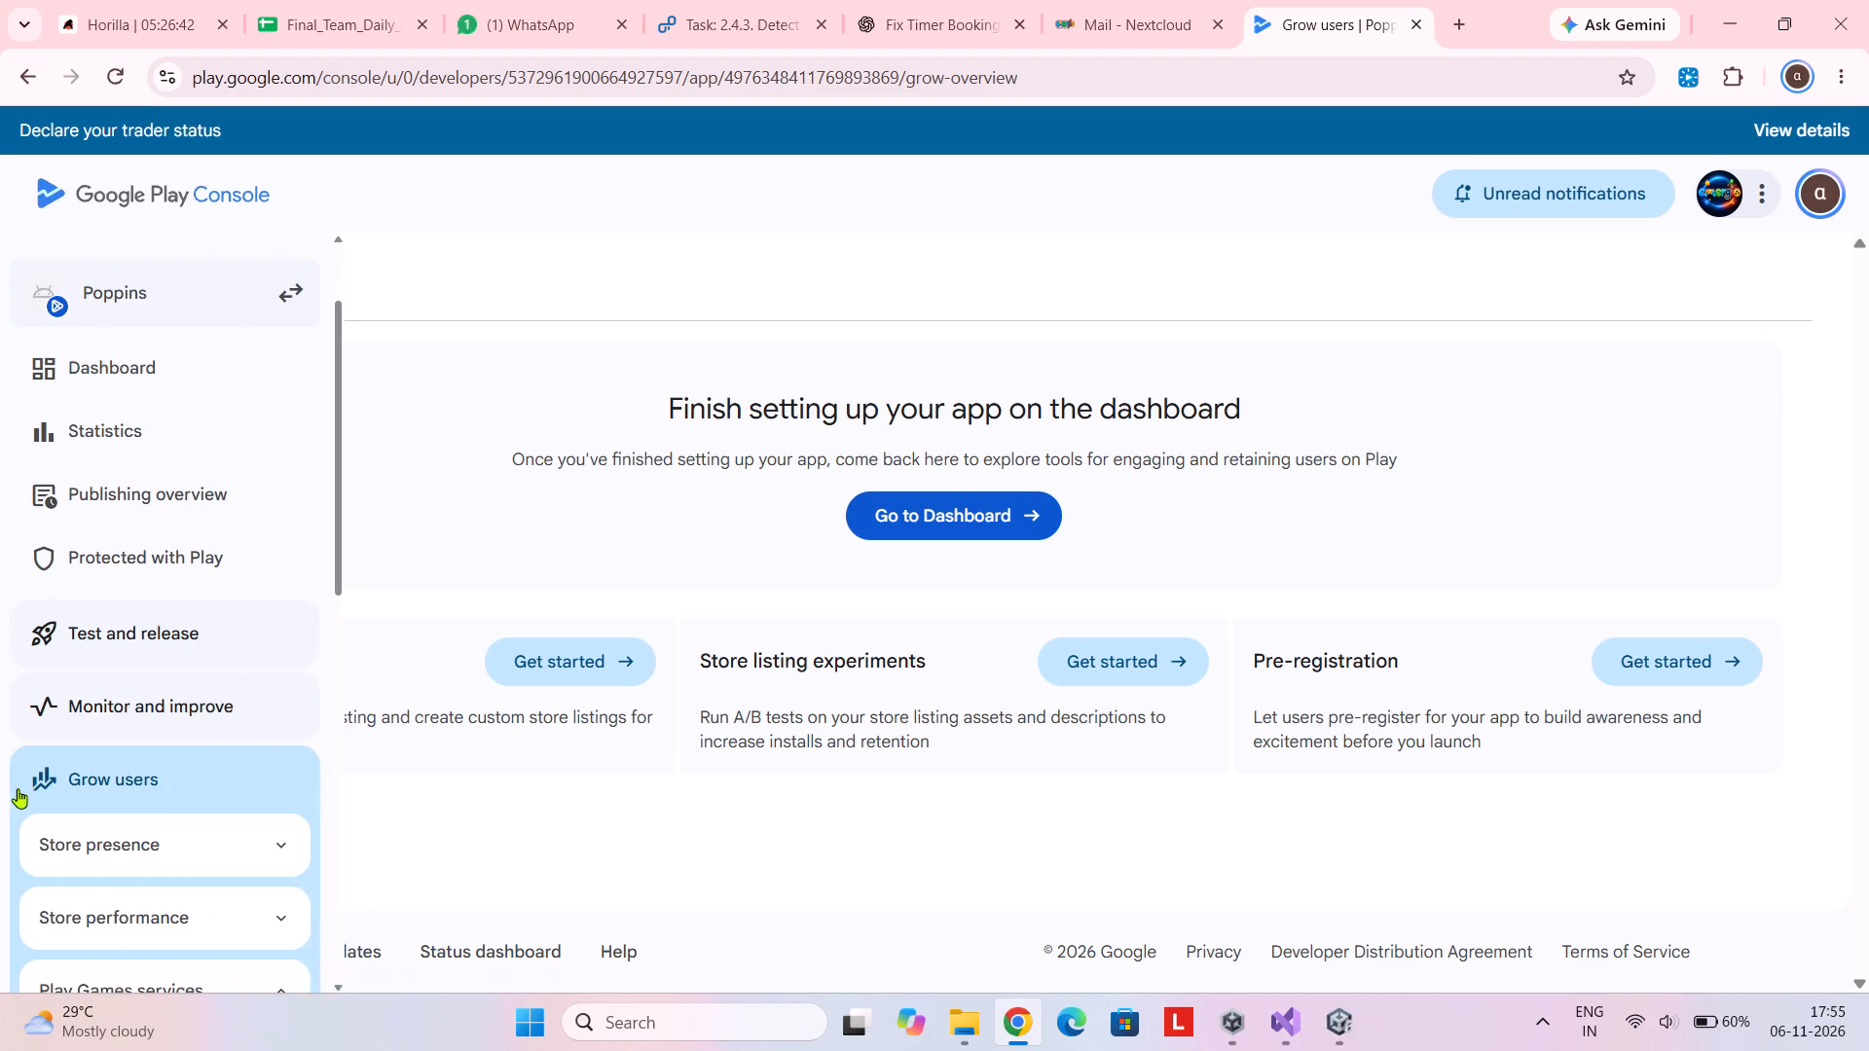
scroll(276, 718, down, 8)
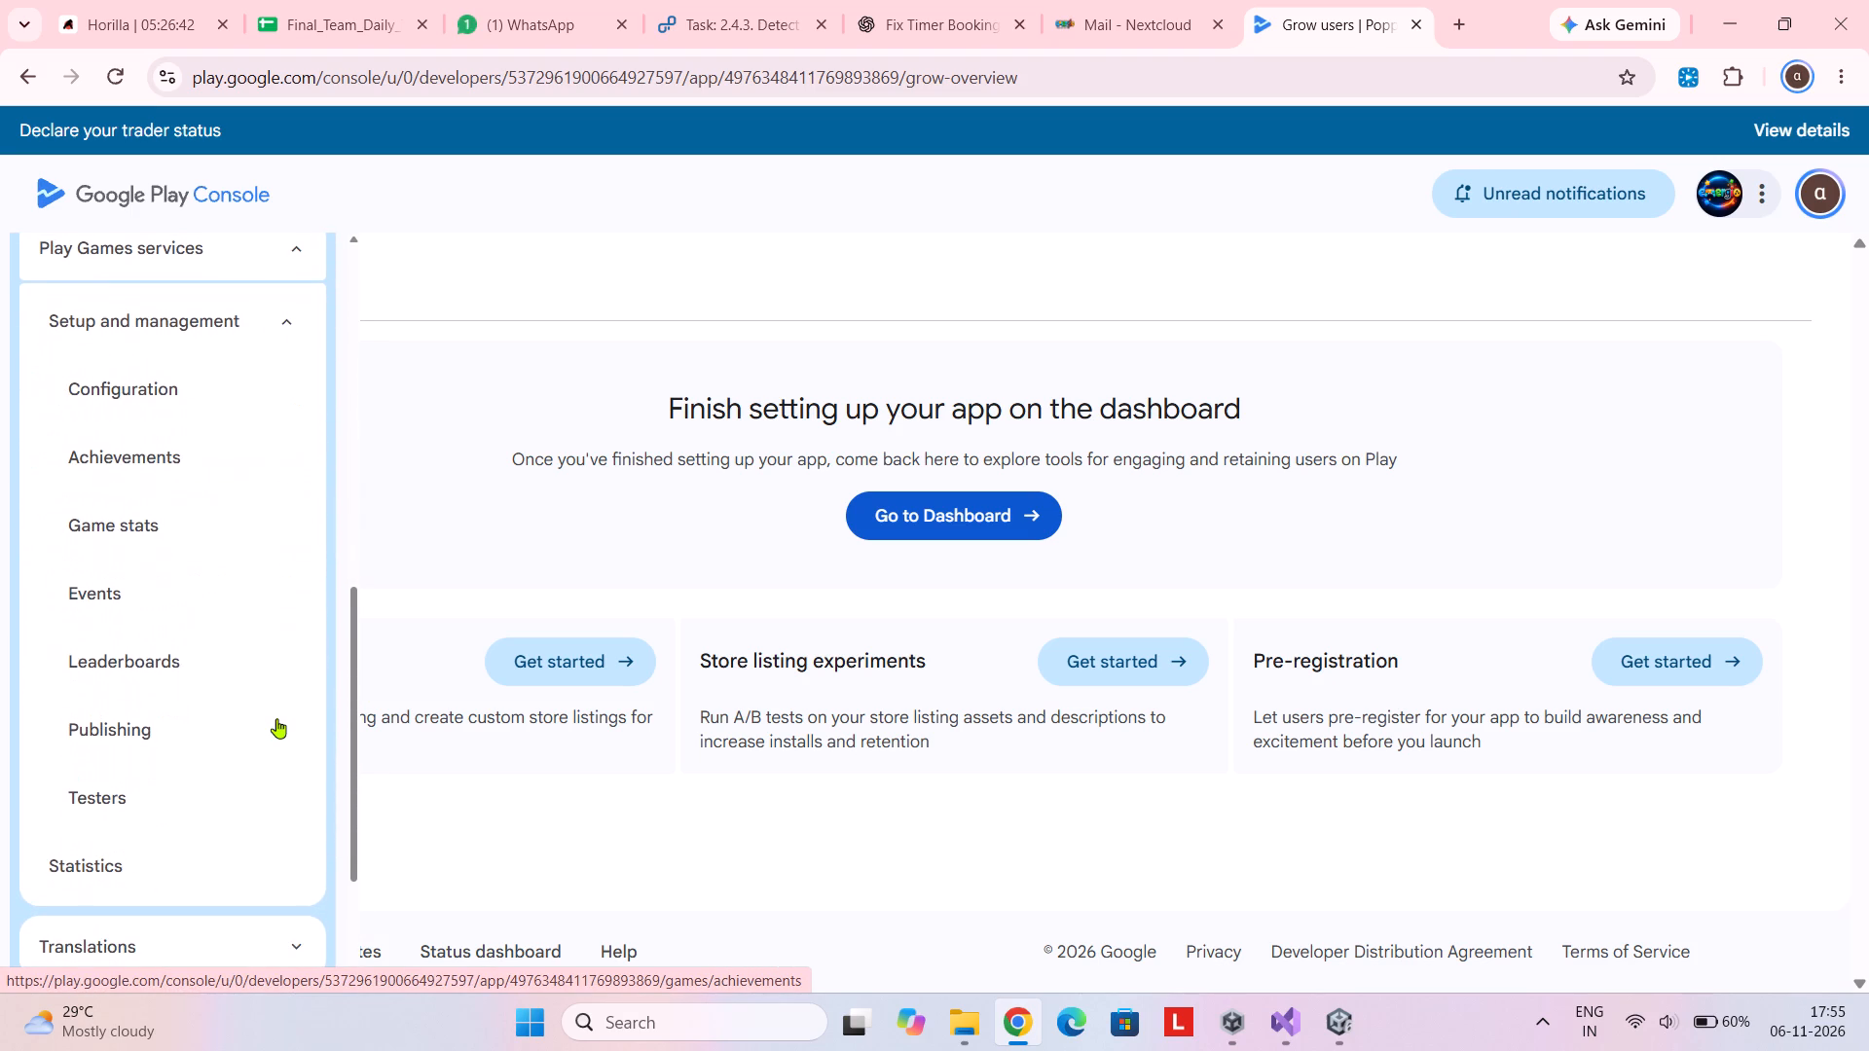
scroll(276, 718, down, 1)
click(150, 805)
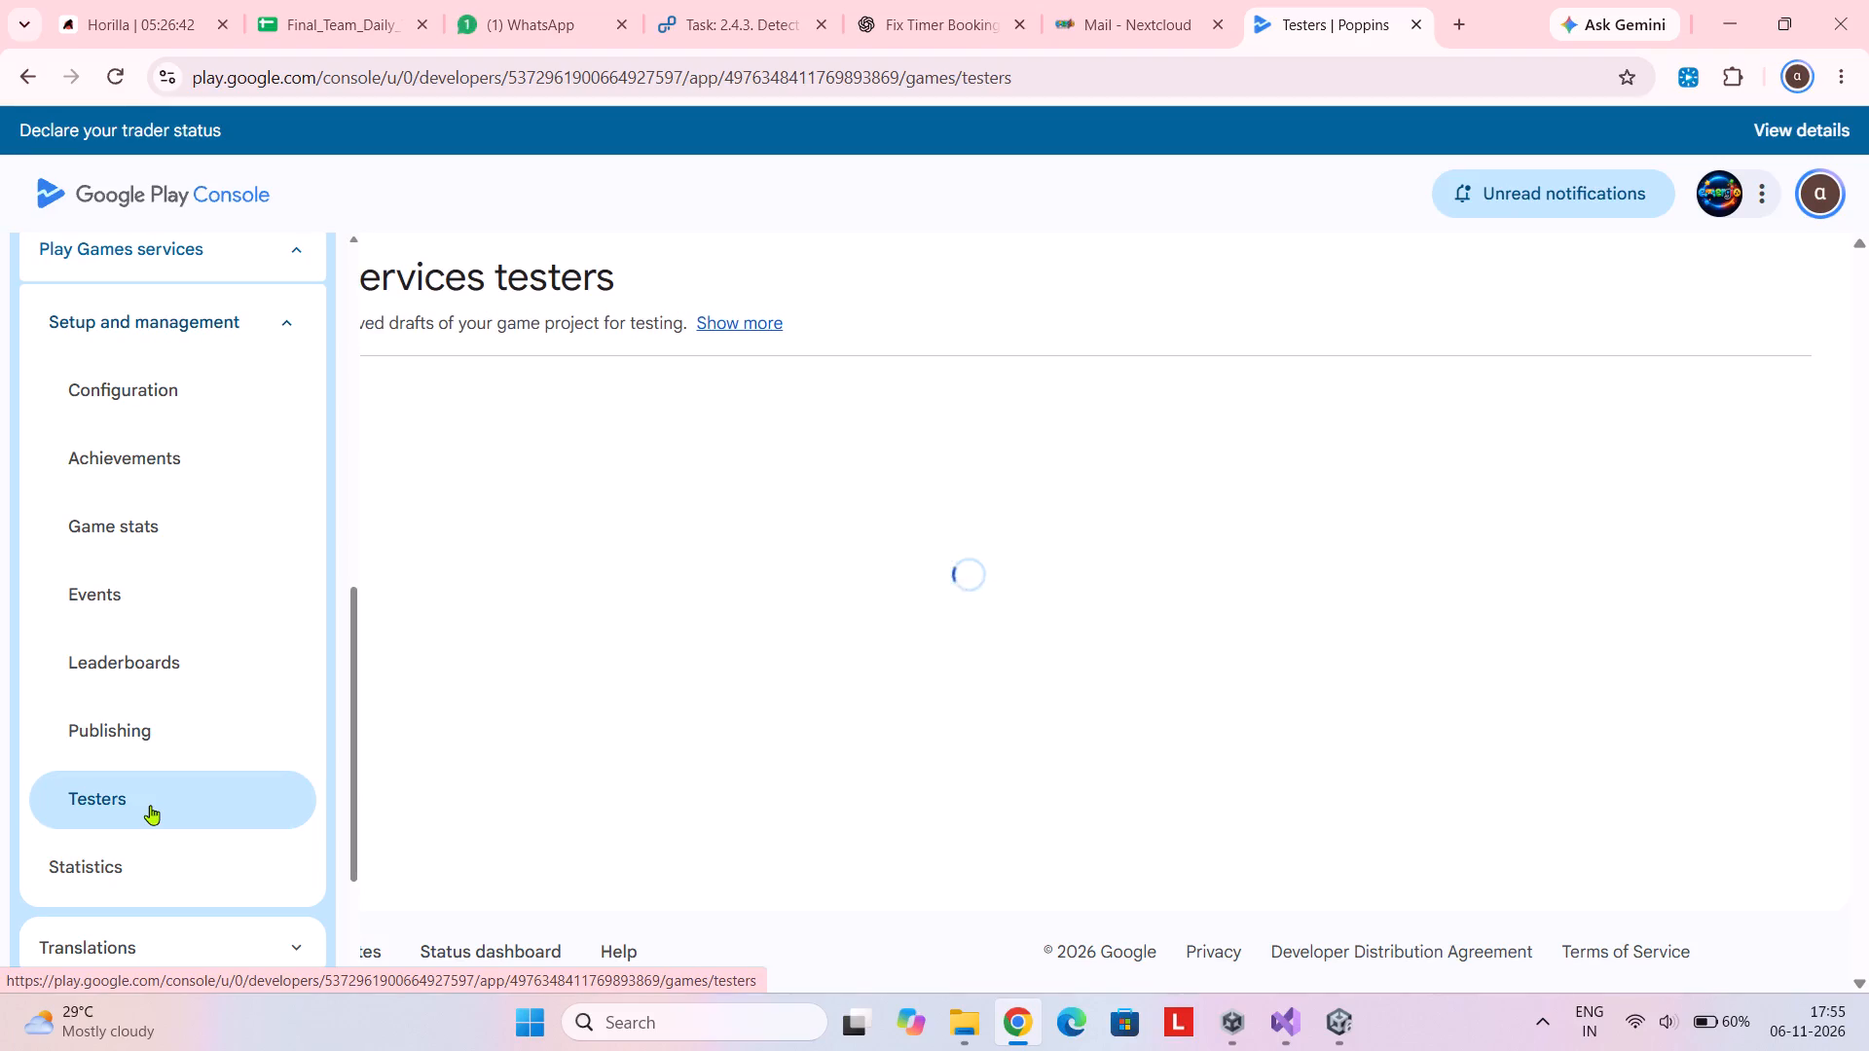
Examine the email addresses in the testers list of Play Games services for Poppins.
scroll(878, 817, down, 1)
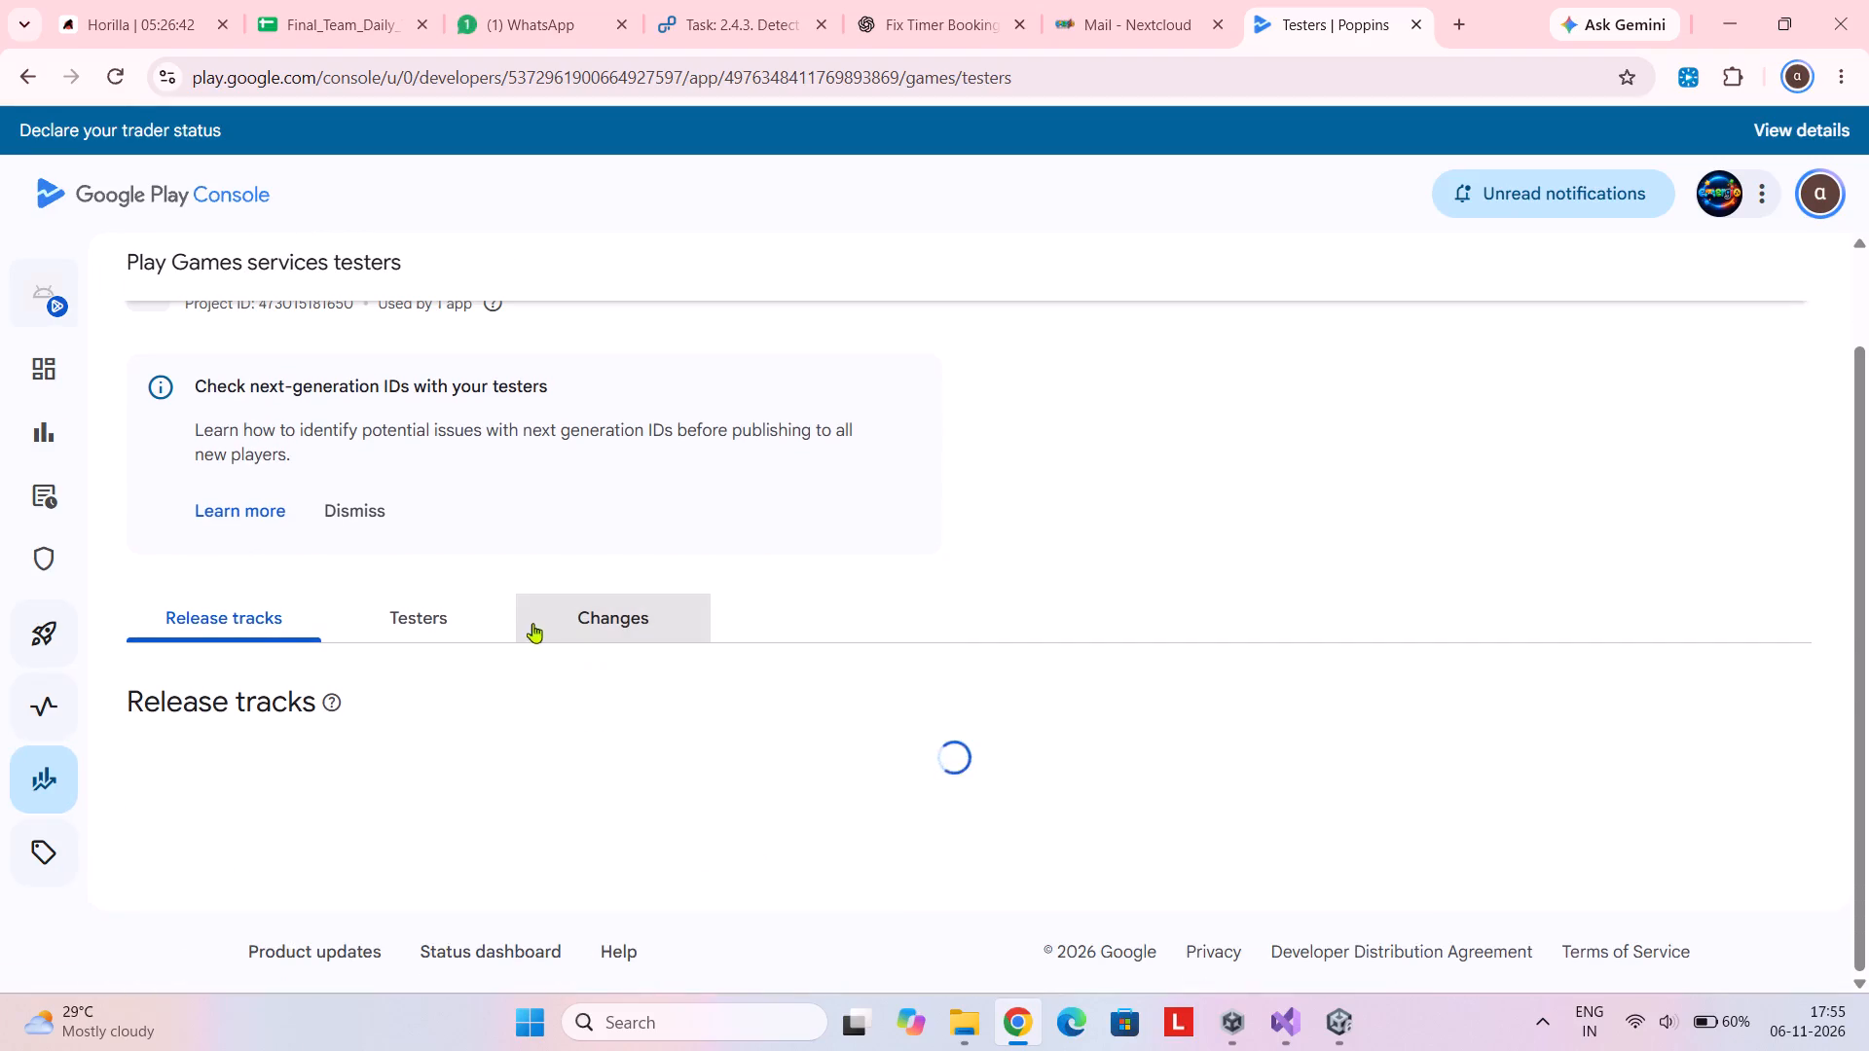
click(437, 616)
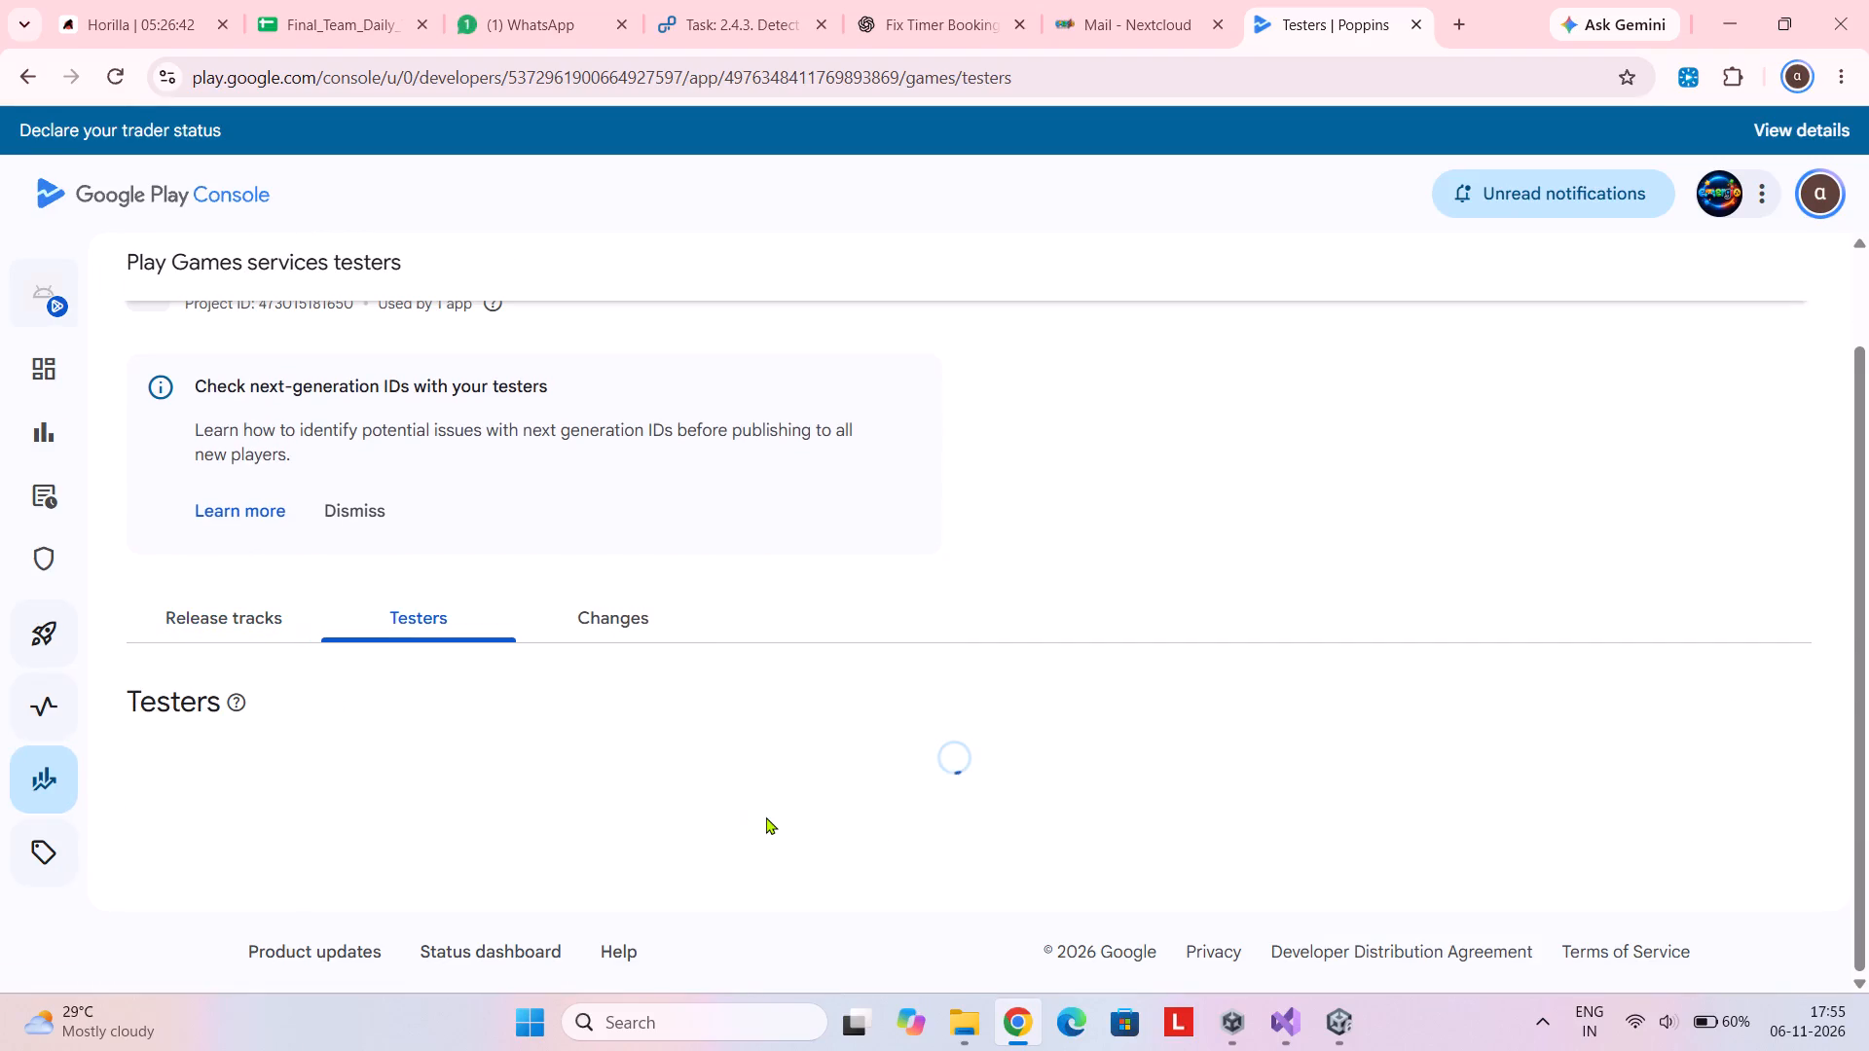
scroll(766, 816, down, 3)
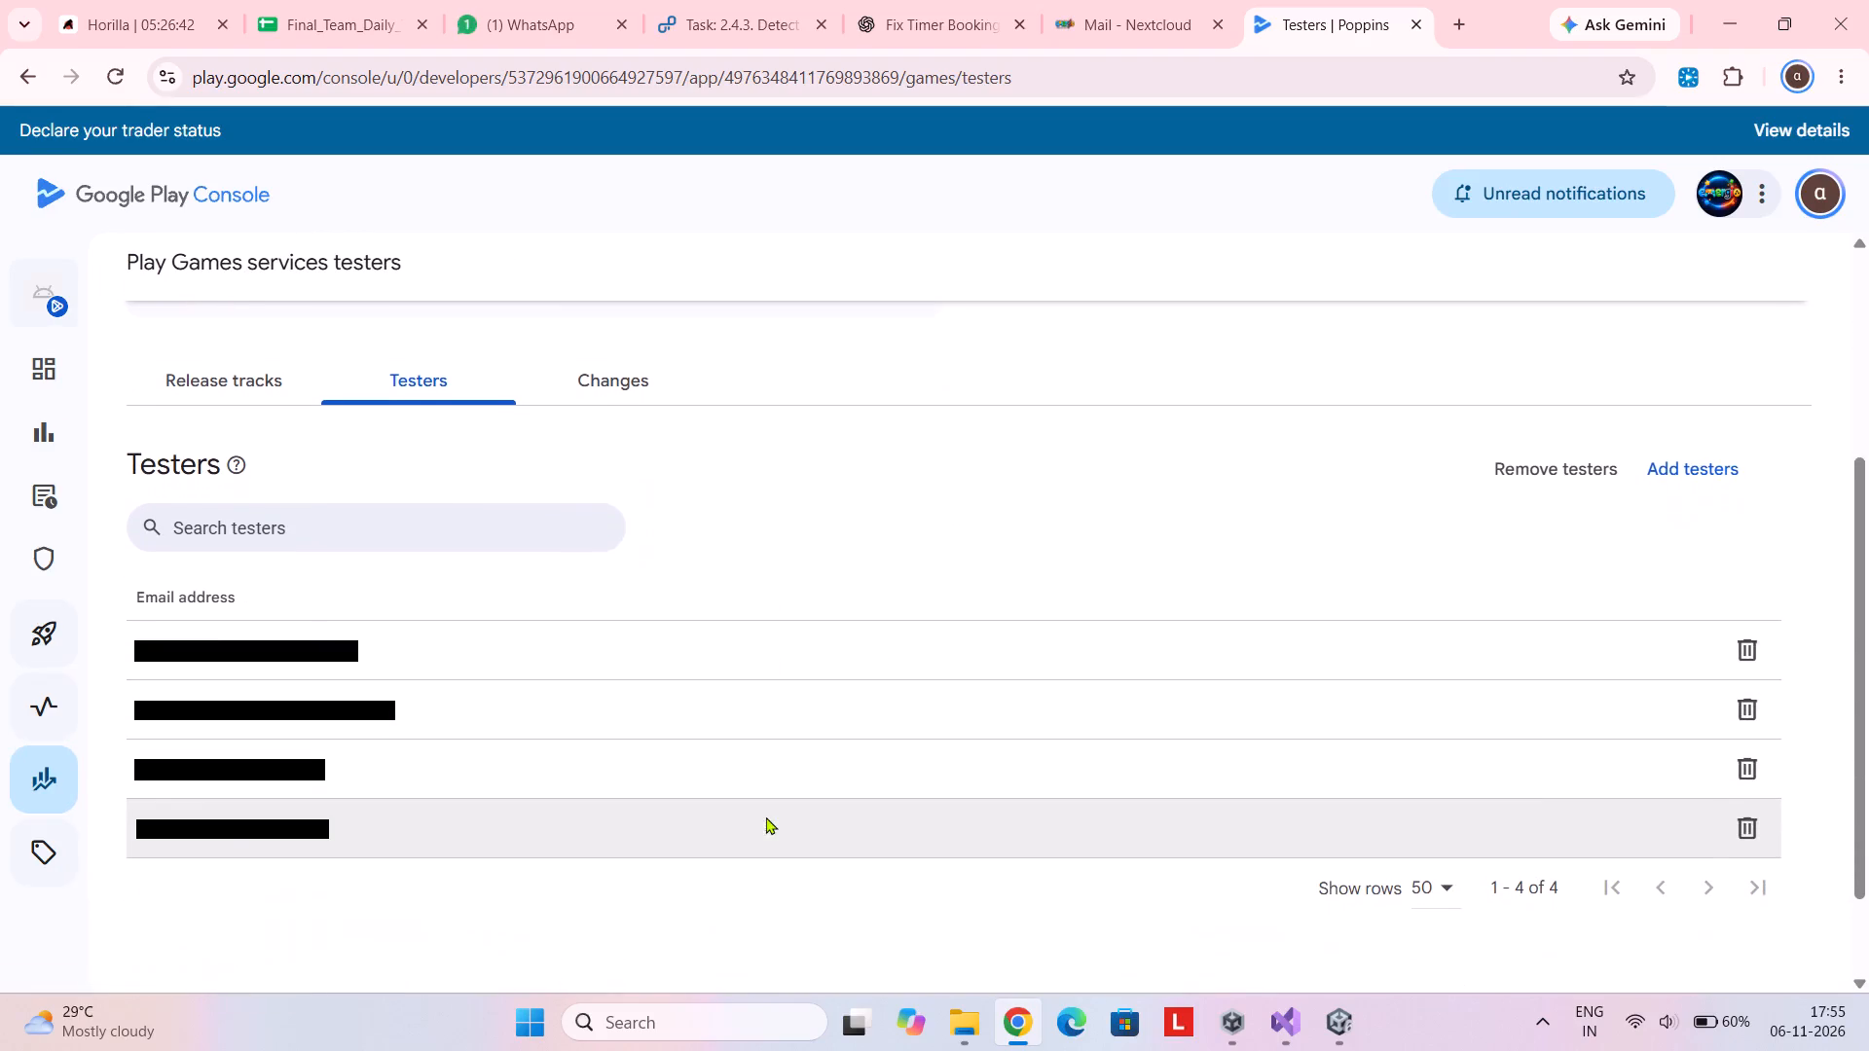
scroll(430, 815, down, 1)
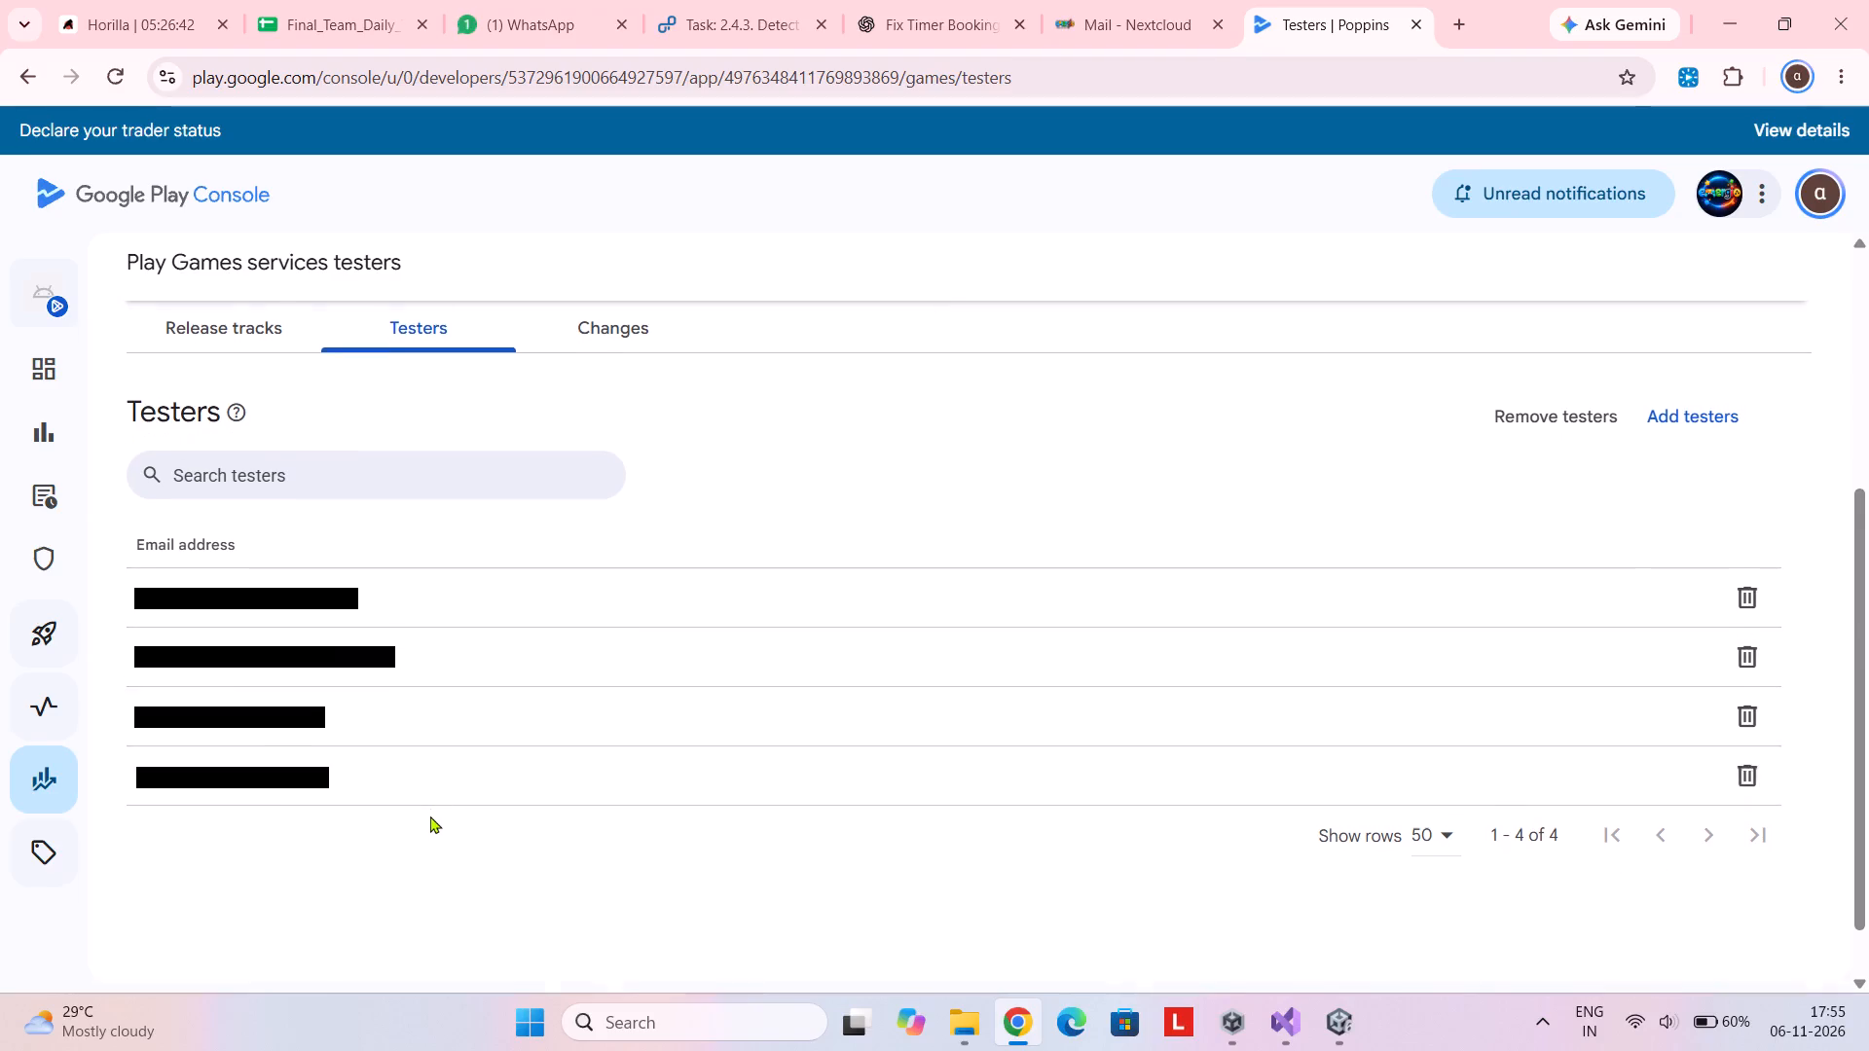
scroll(430, 815, down, 1)
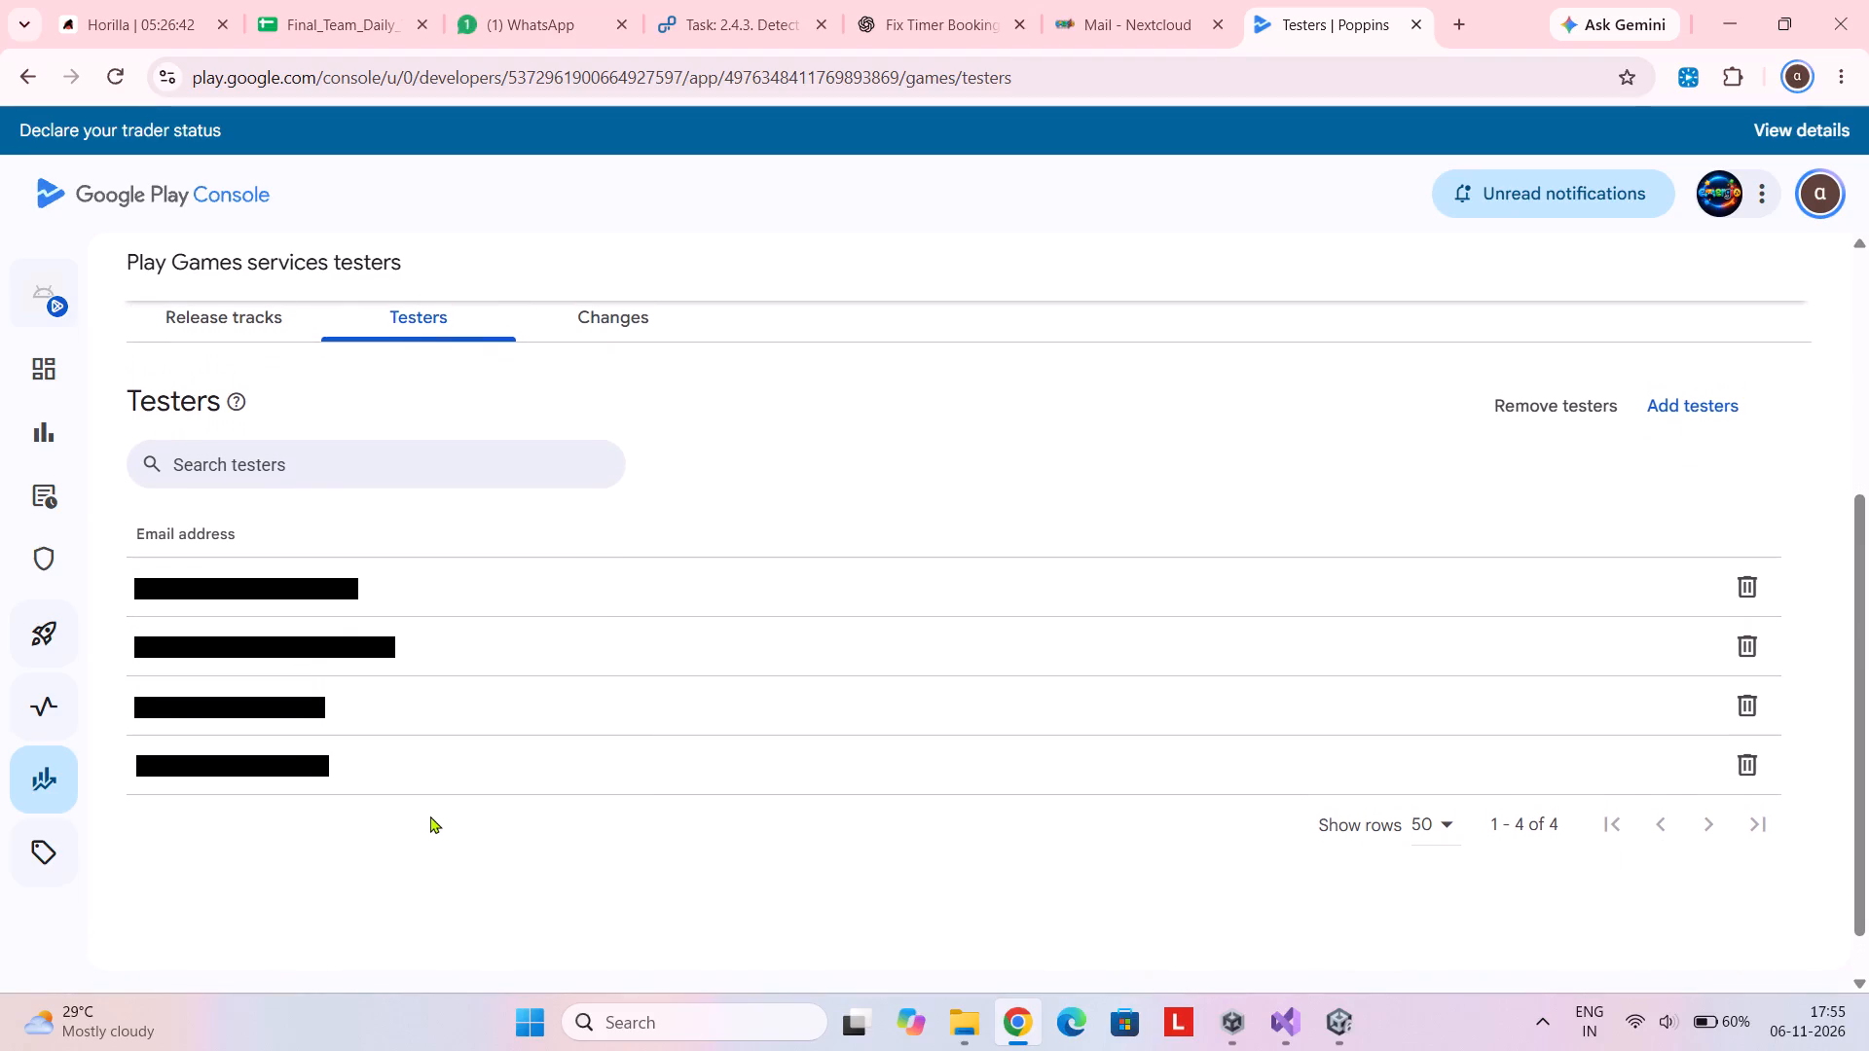
scroll(430, 815, down, 1)
Open the form for adding testers by email address to Play Games services.
scroll(430, 815, up, 1)
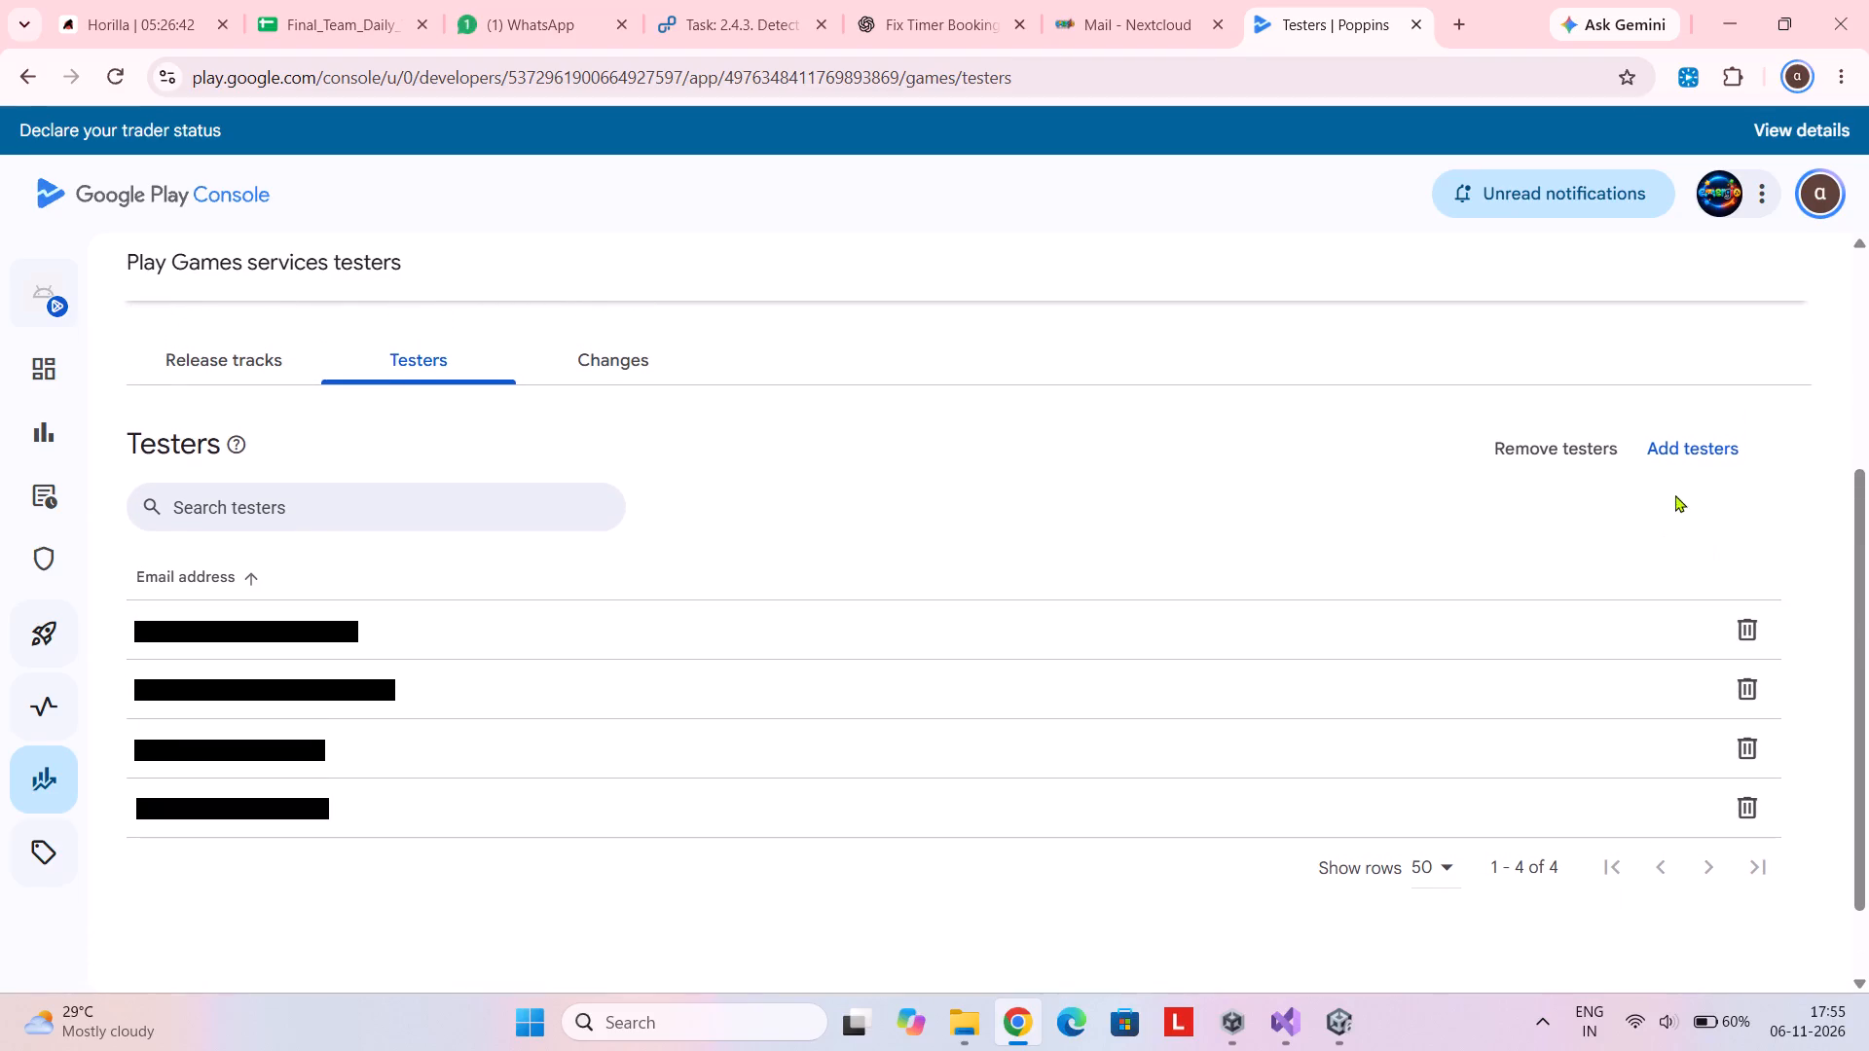
click(1712, 445)
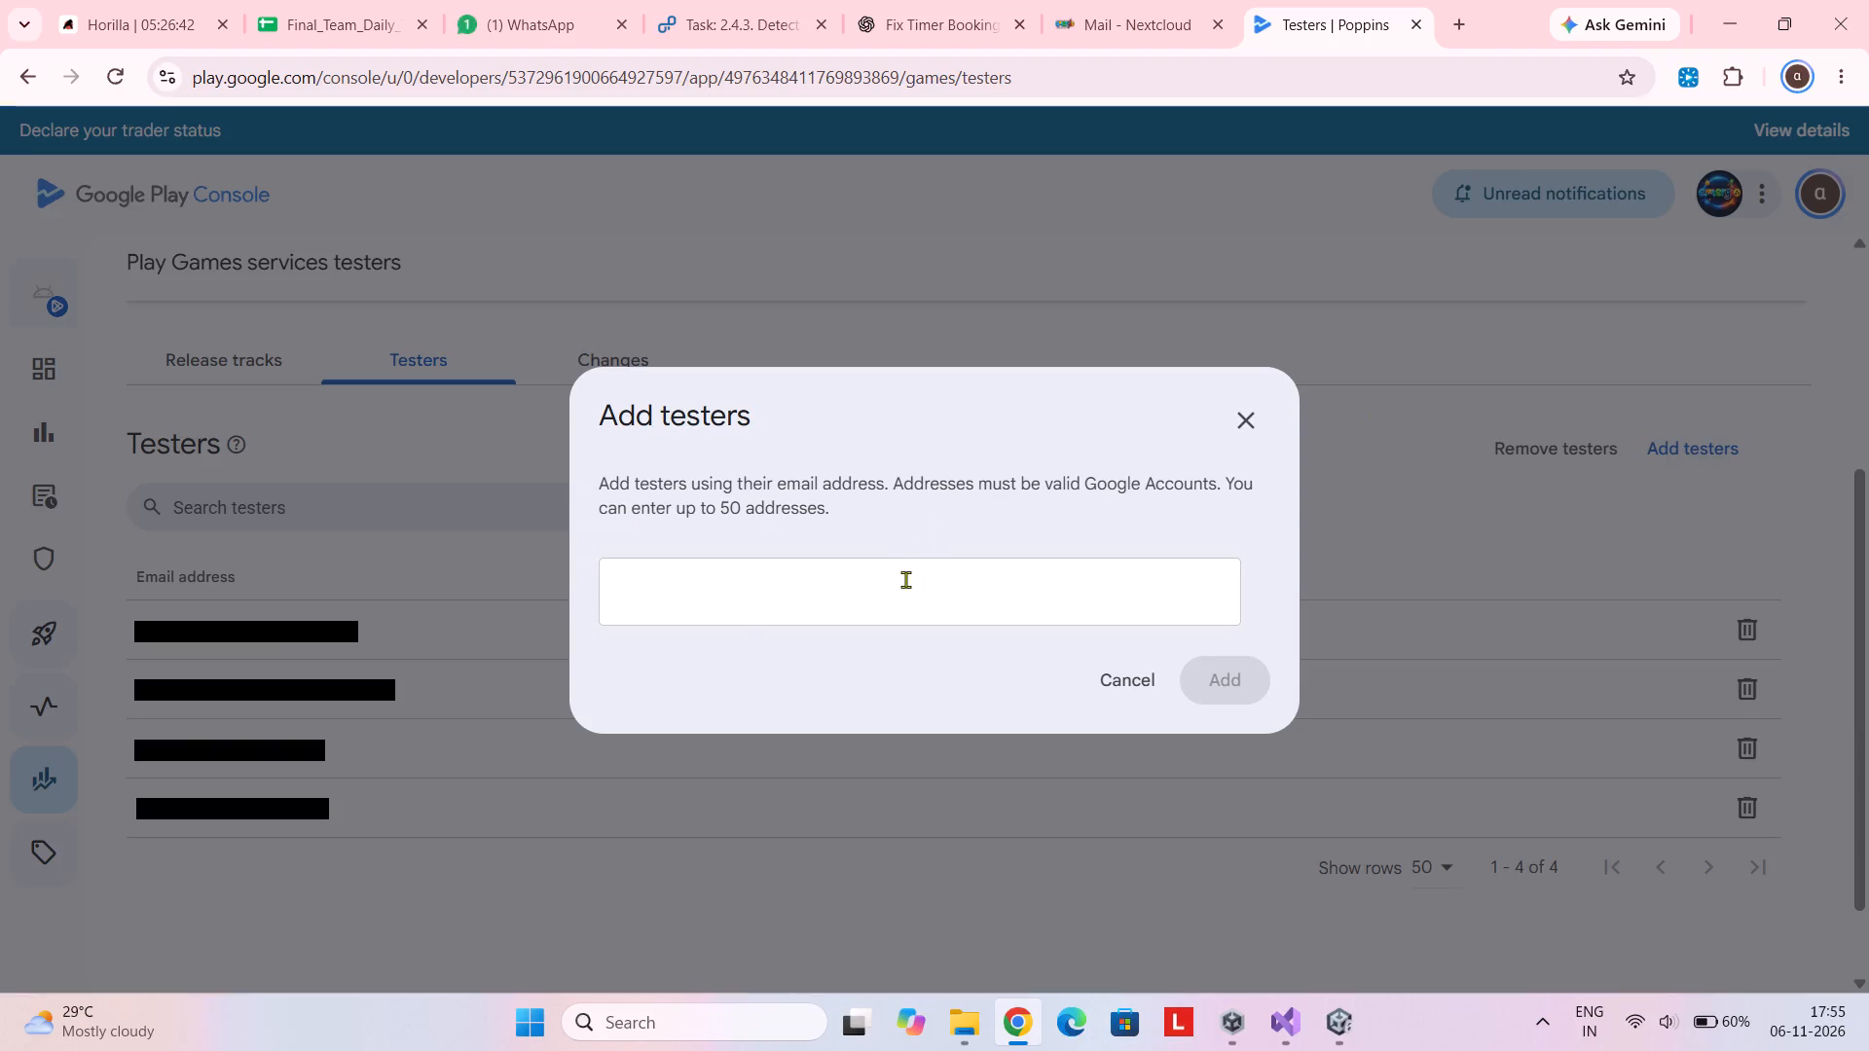
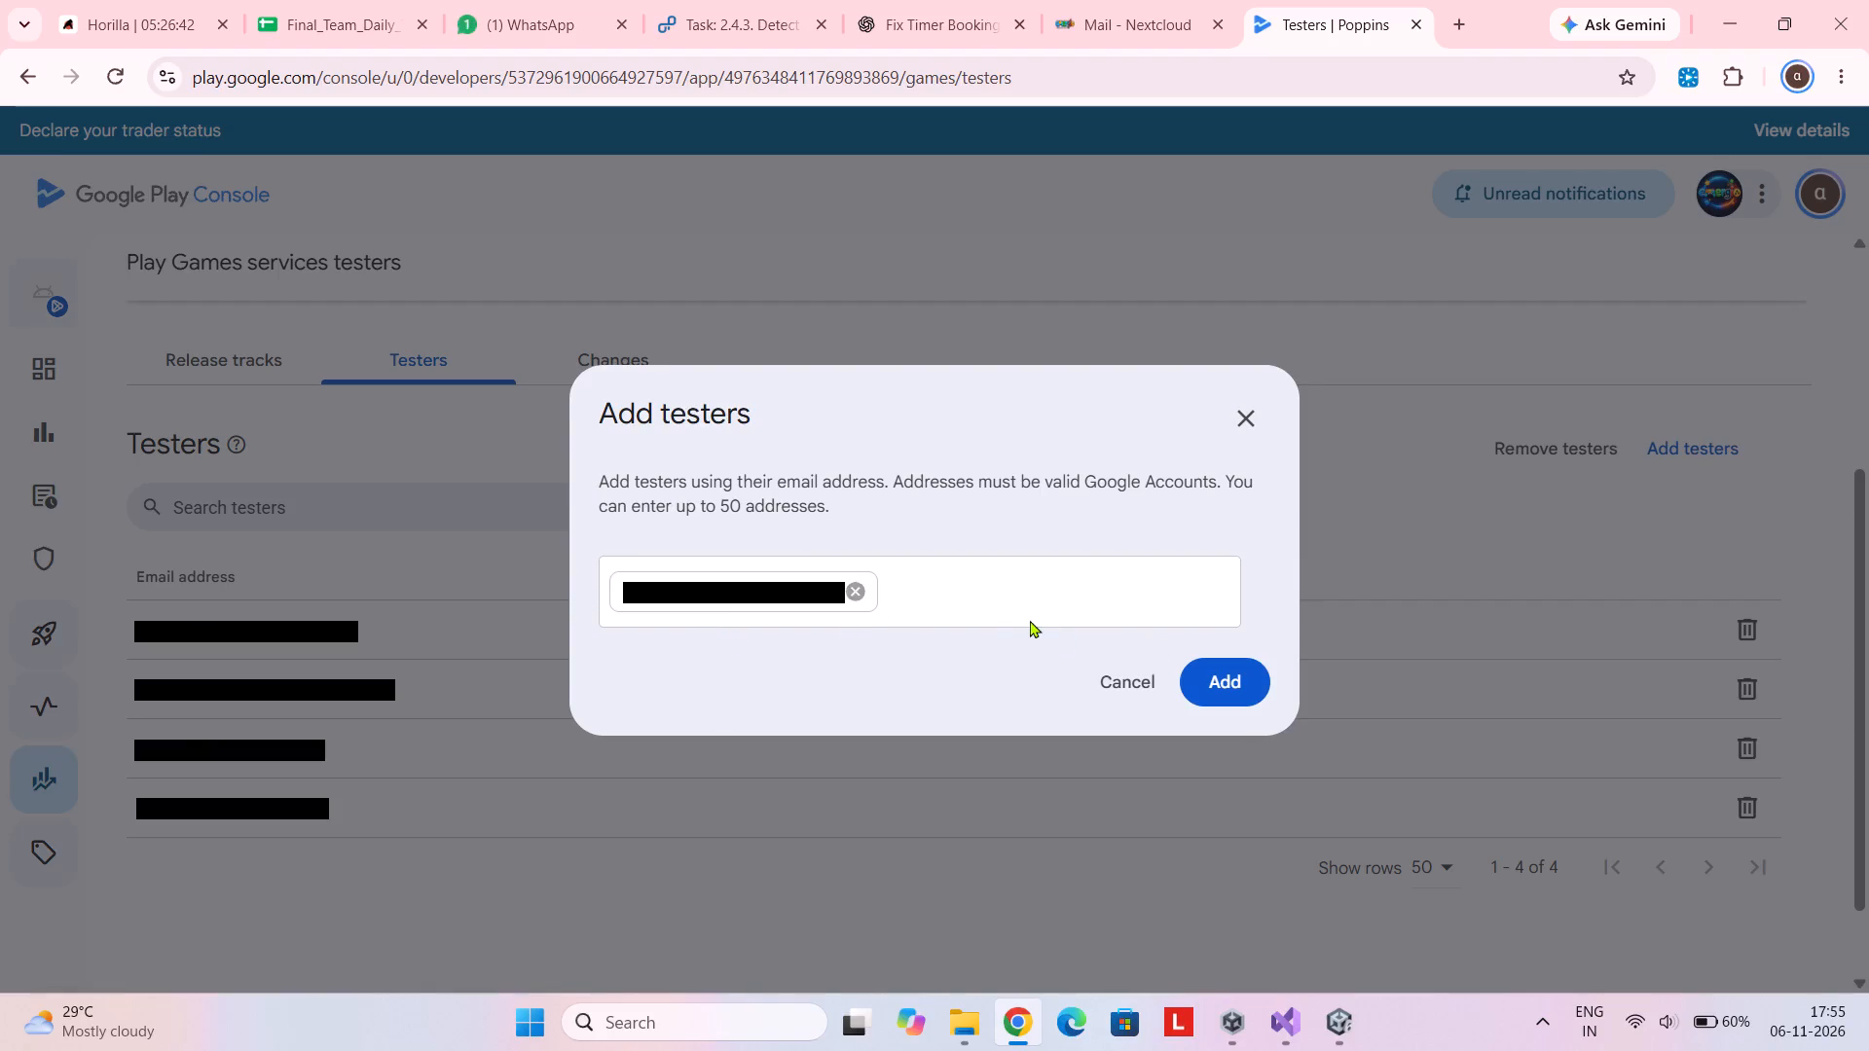
Add the entered email address as a tester of Play Games services for Poppins and check the testers list.
click(1219, 688)
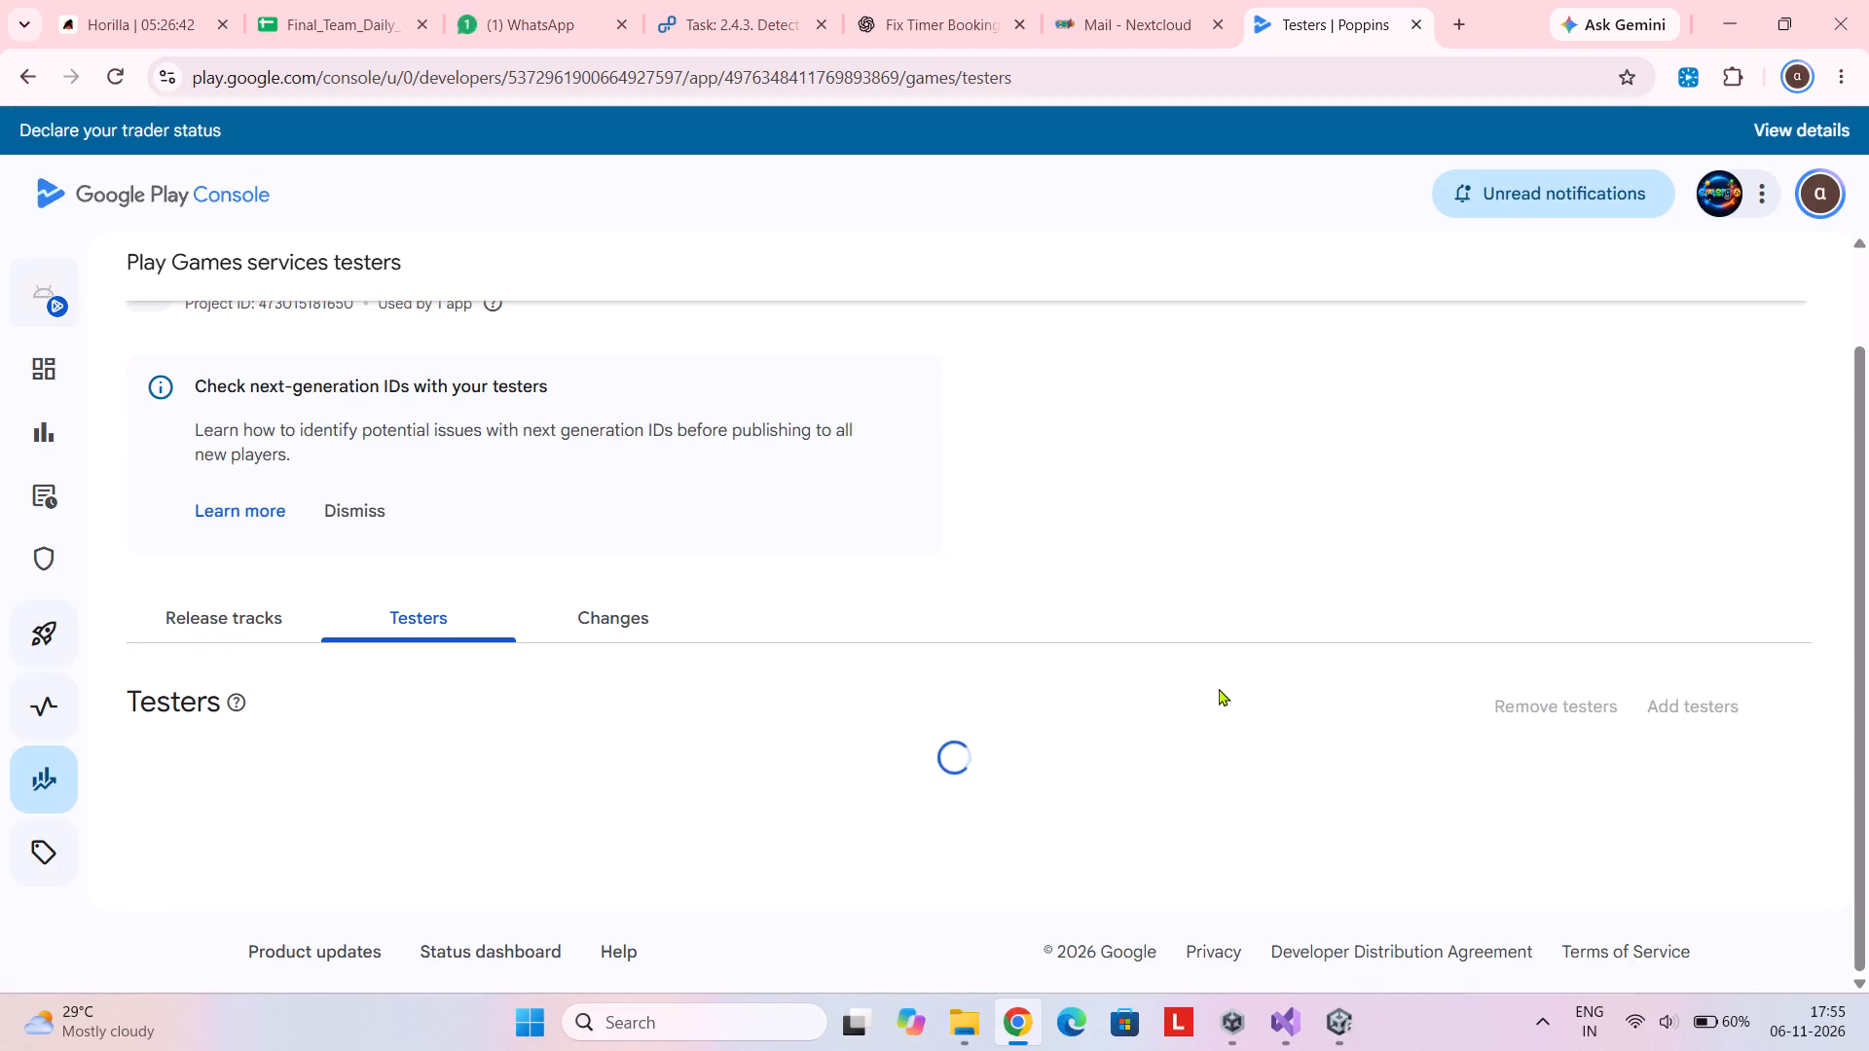
scroll(1219, 688, down, 3)
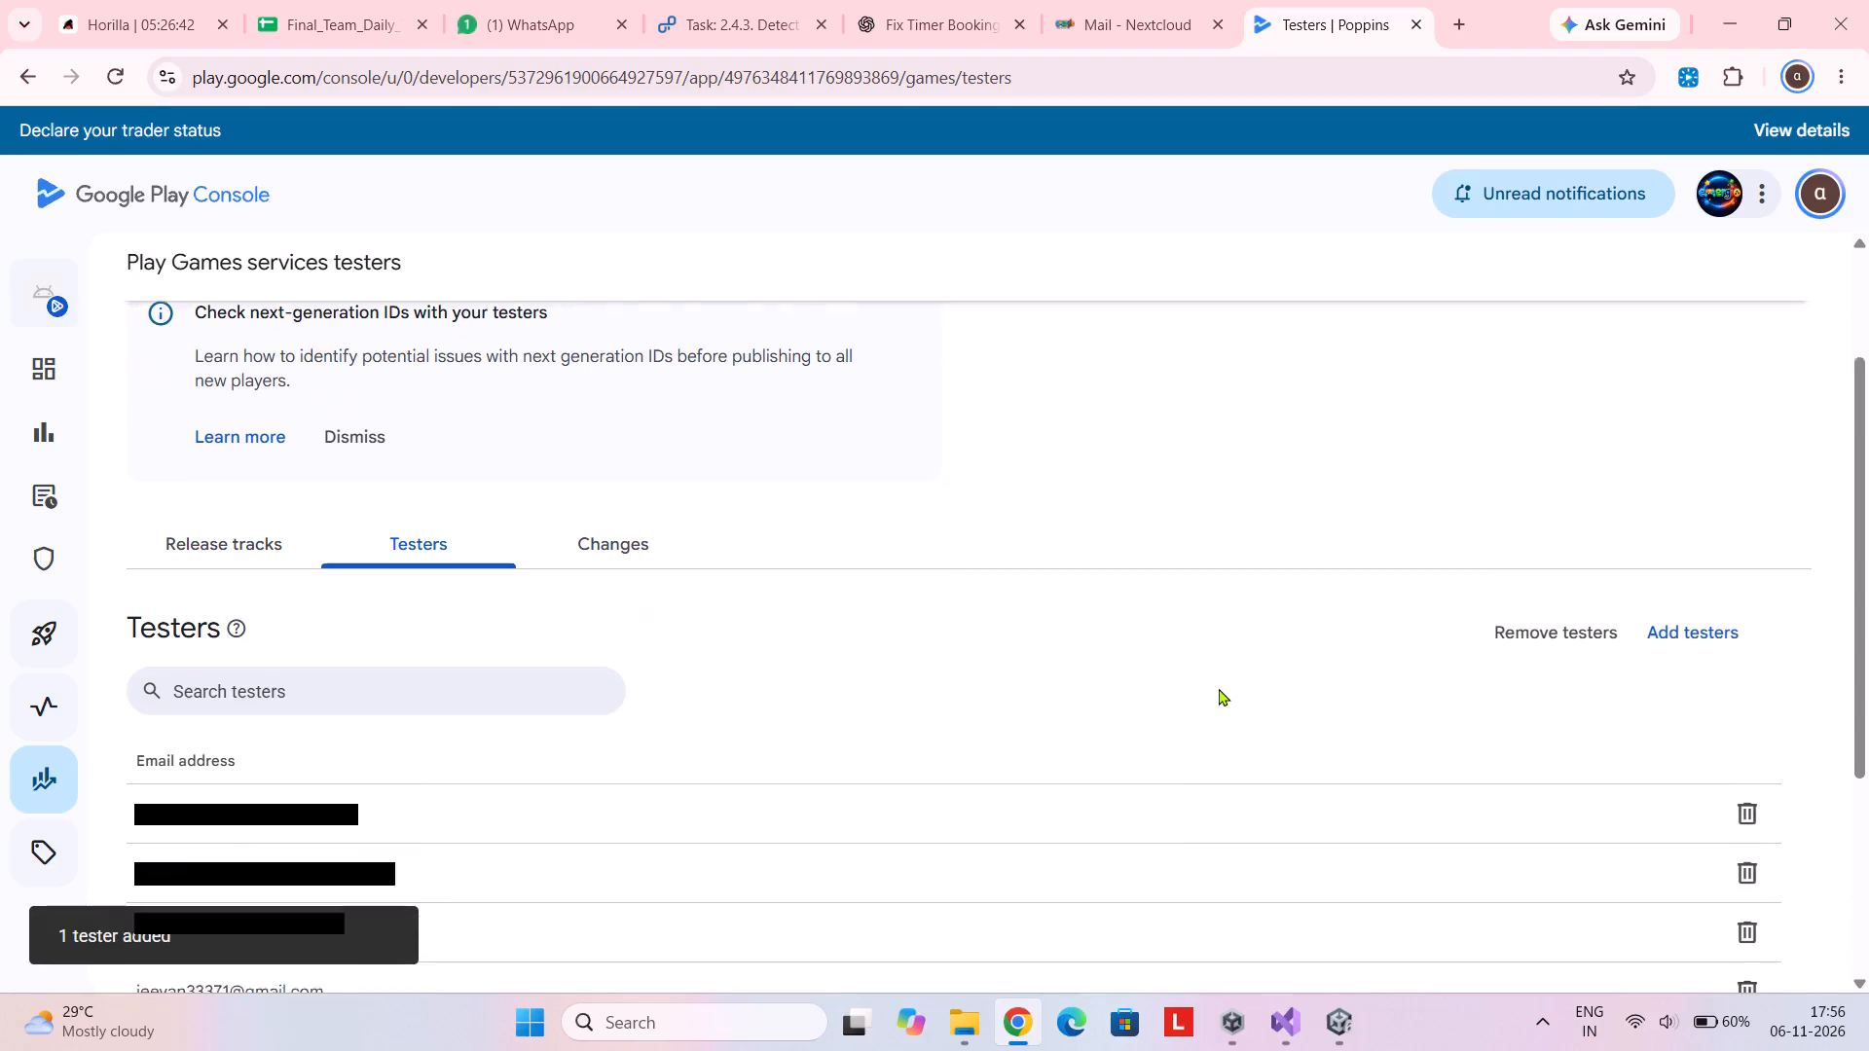
scroll(1219, 688, down, 3)
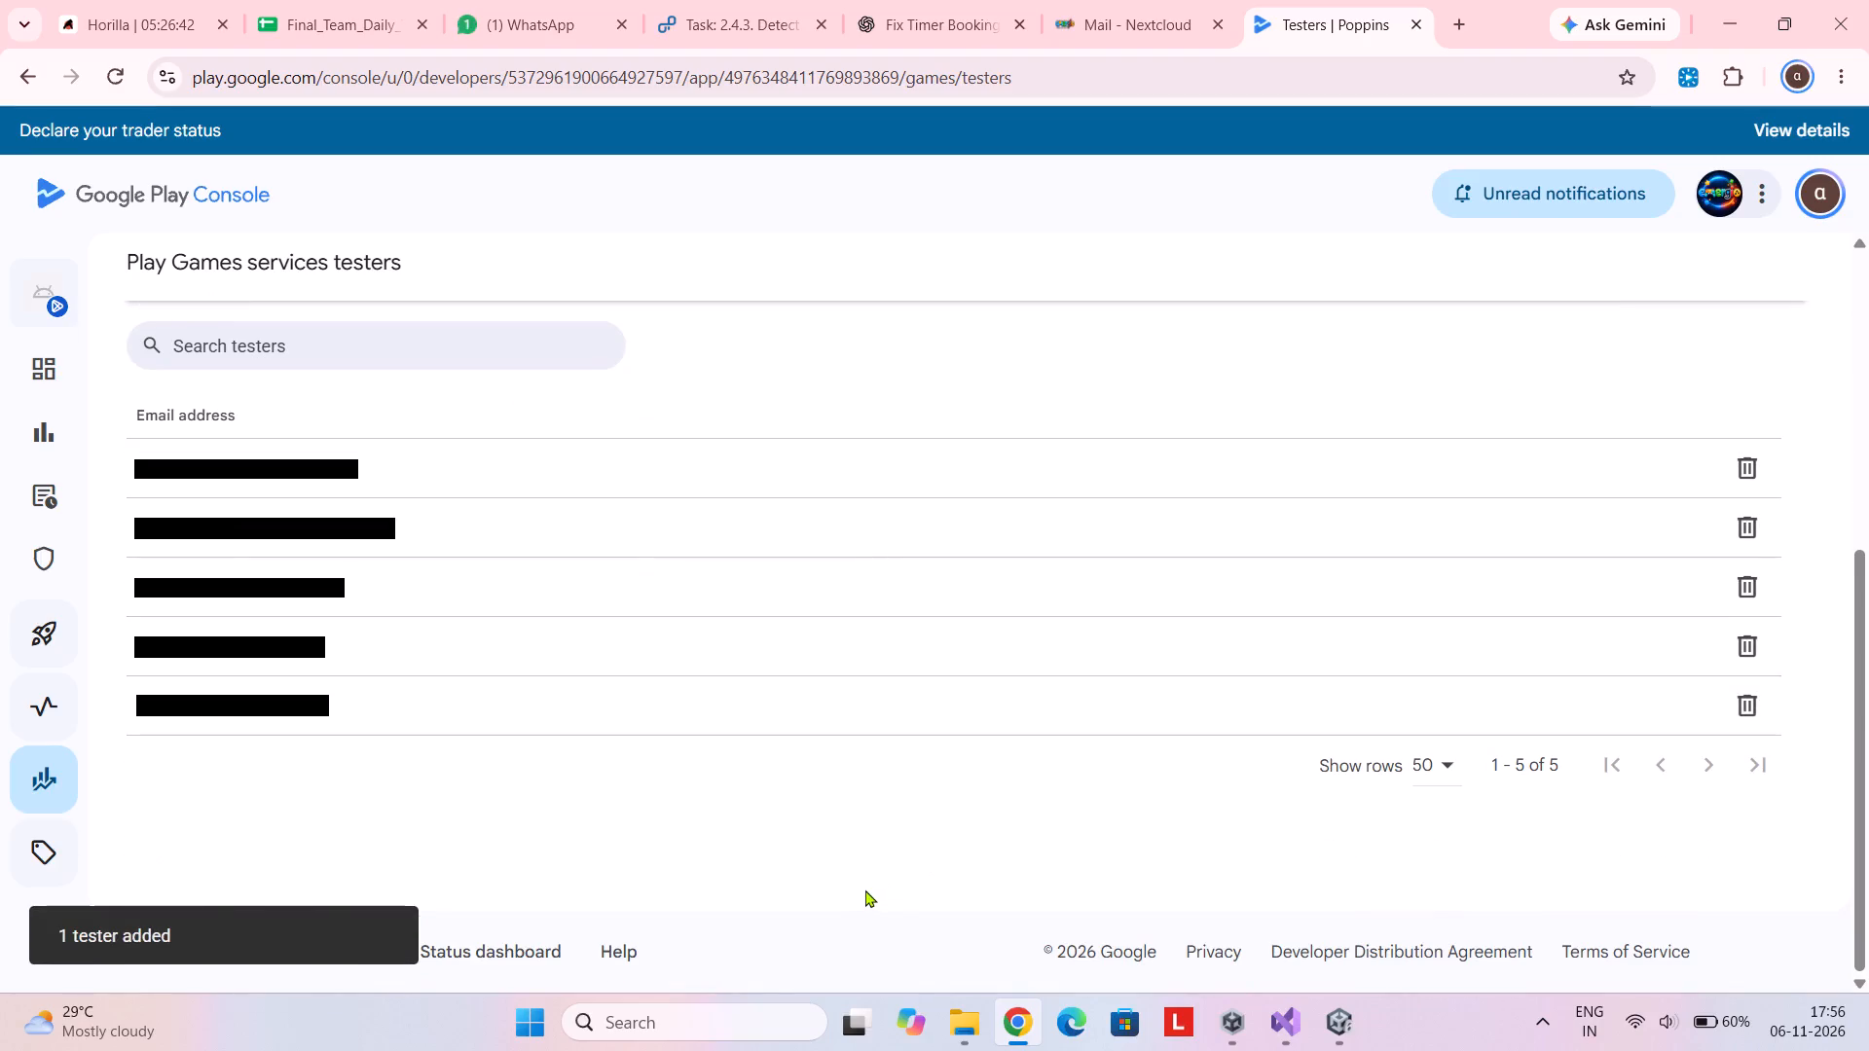
scroll(865, 889, up, 4)
scroll(1036, 668, down, 3)
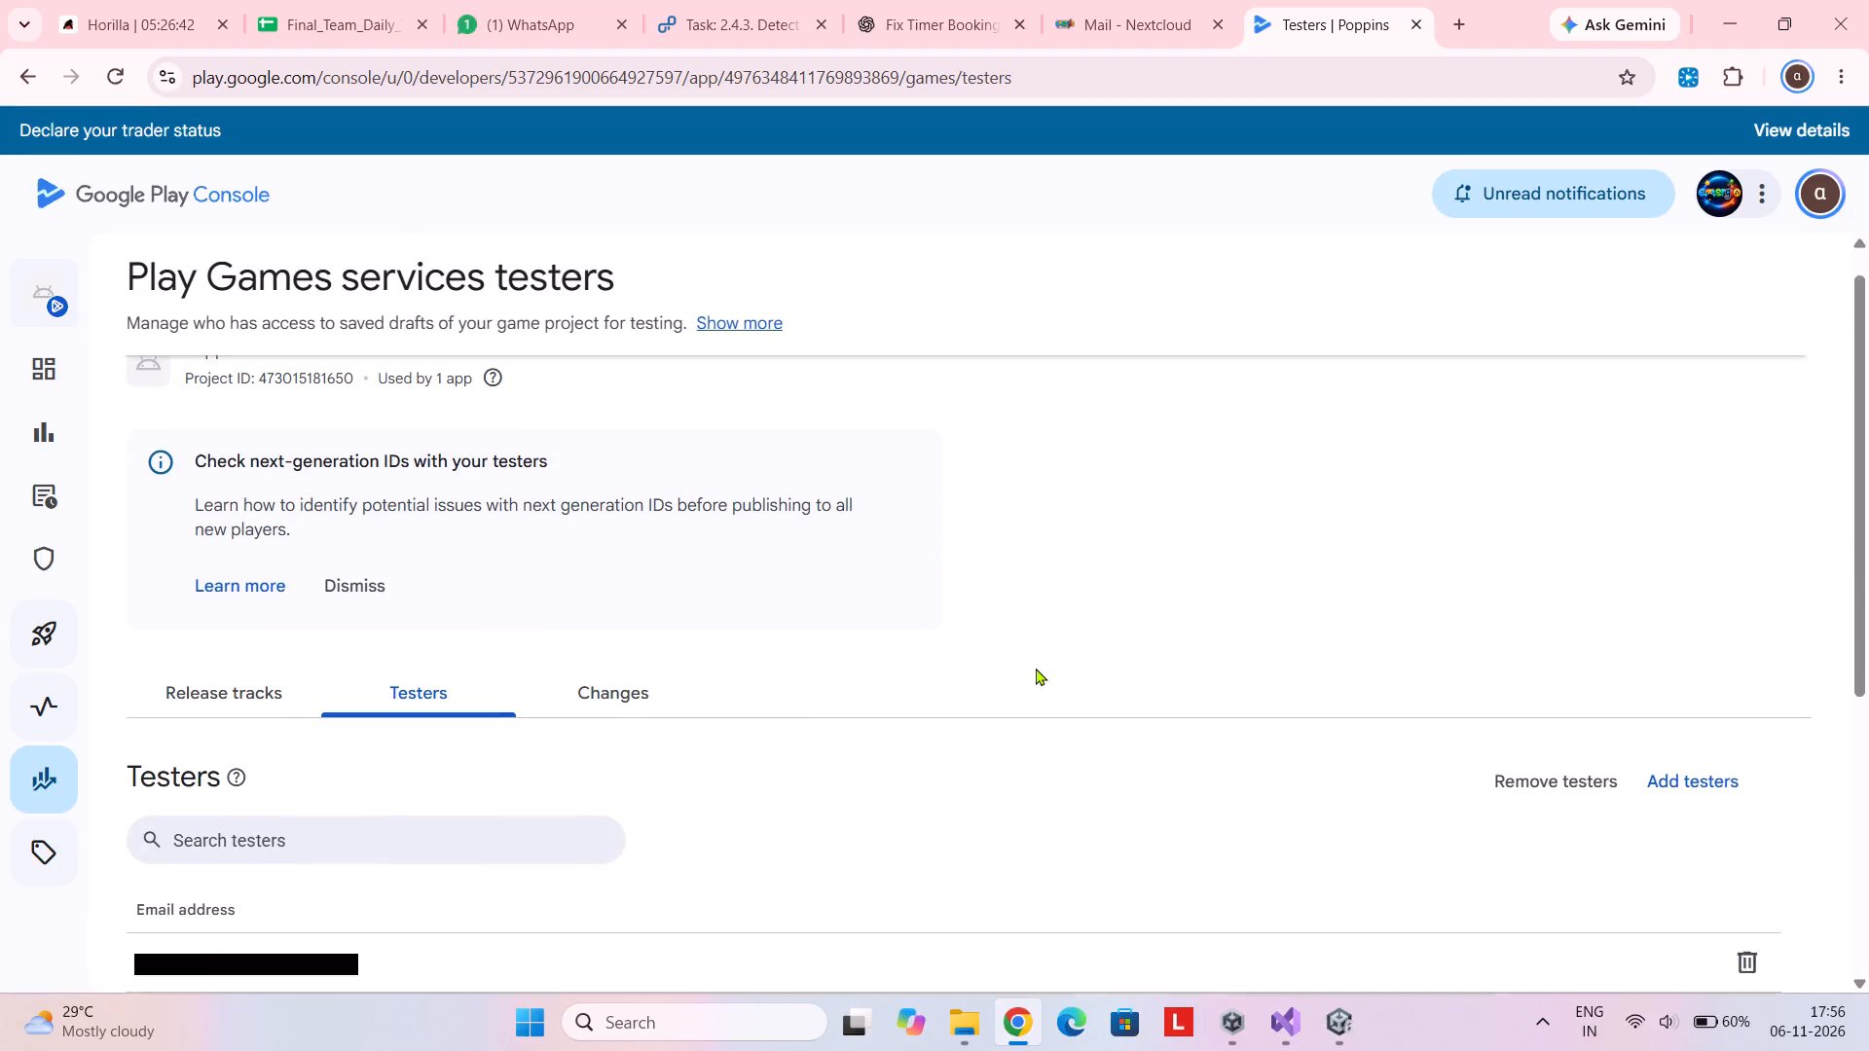
scroll(1036, 668, down, 4)
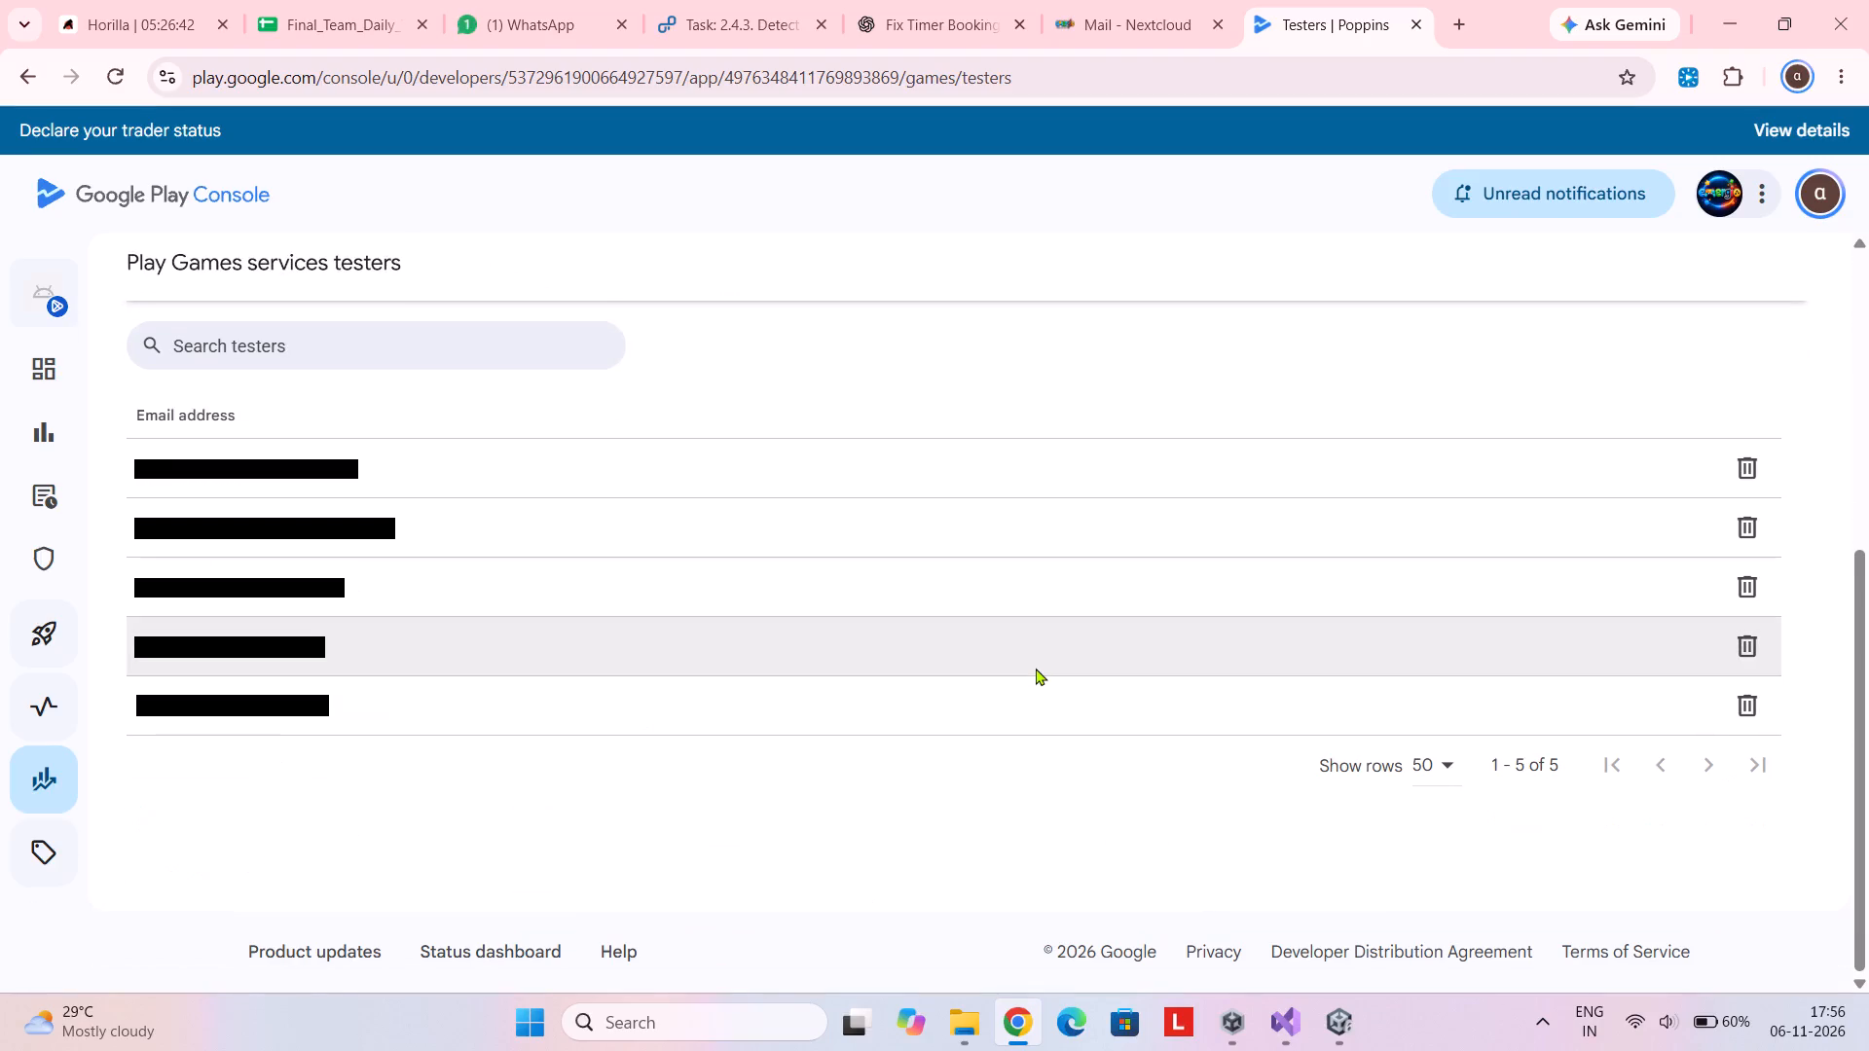
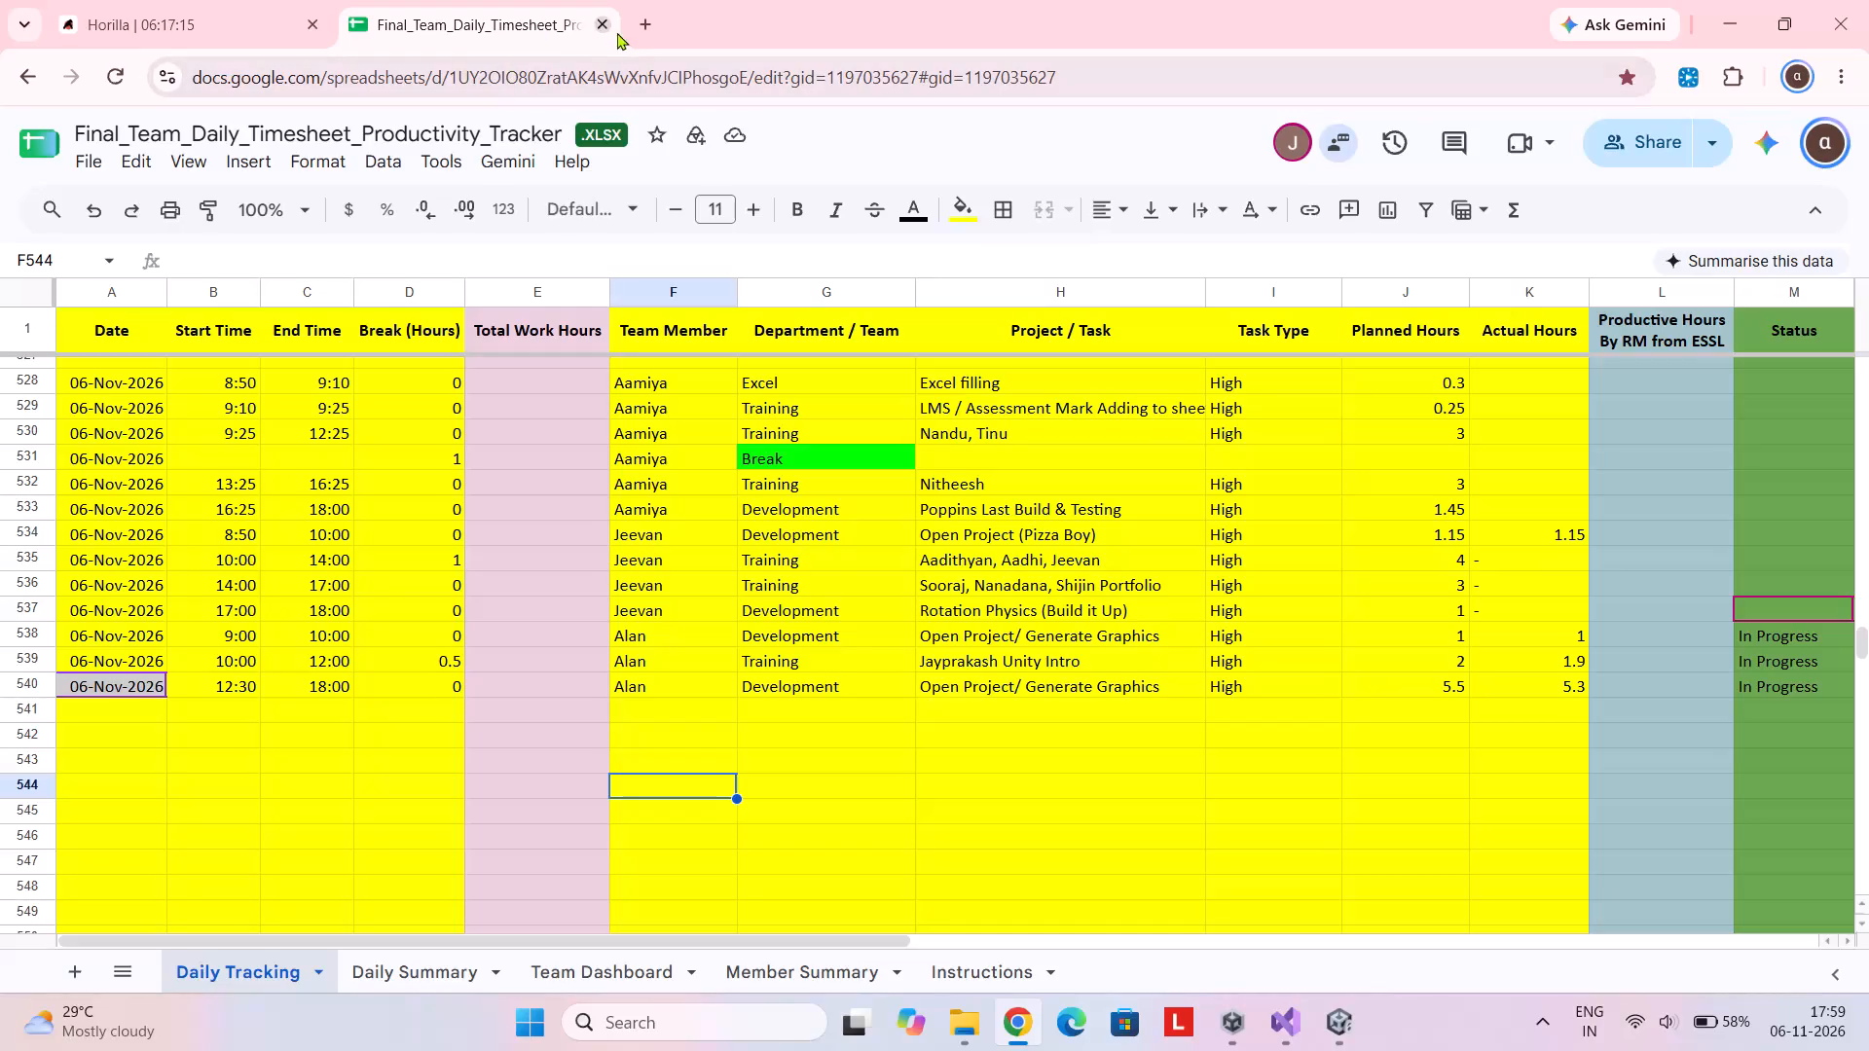
Close the daily timesheet productivity tracker spreadsheet.
click(603, 27)
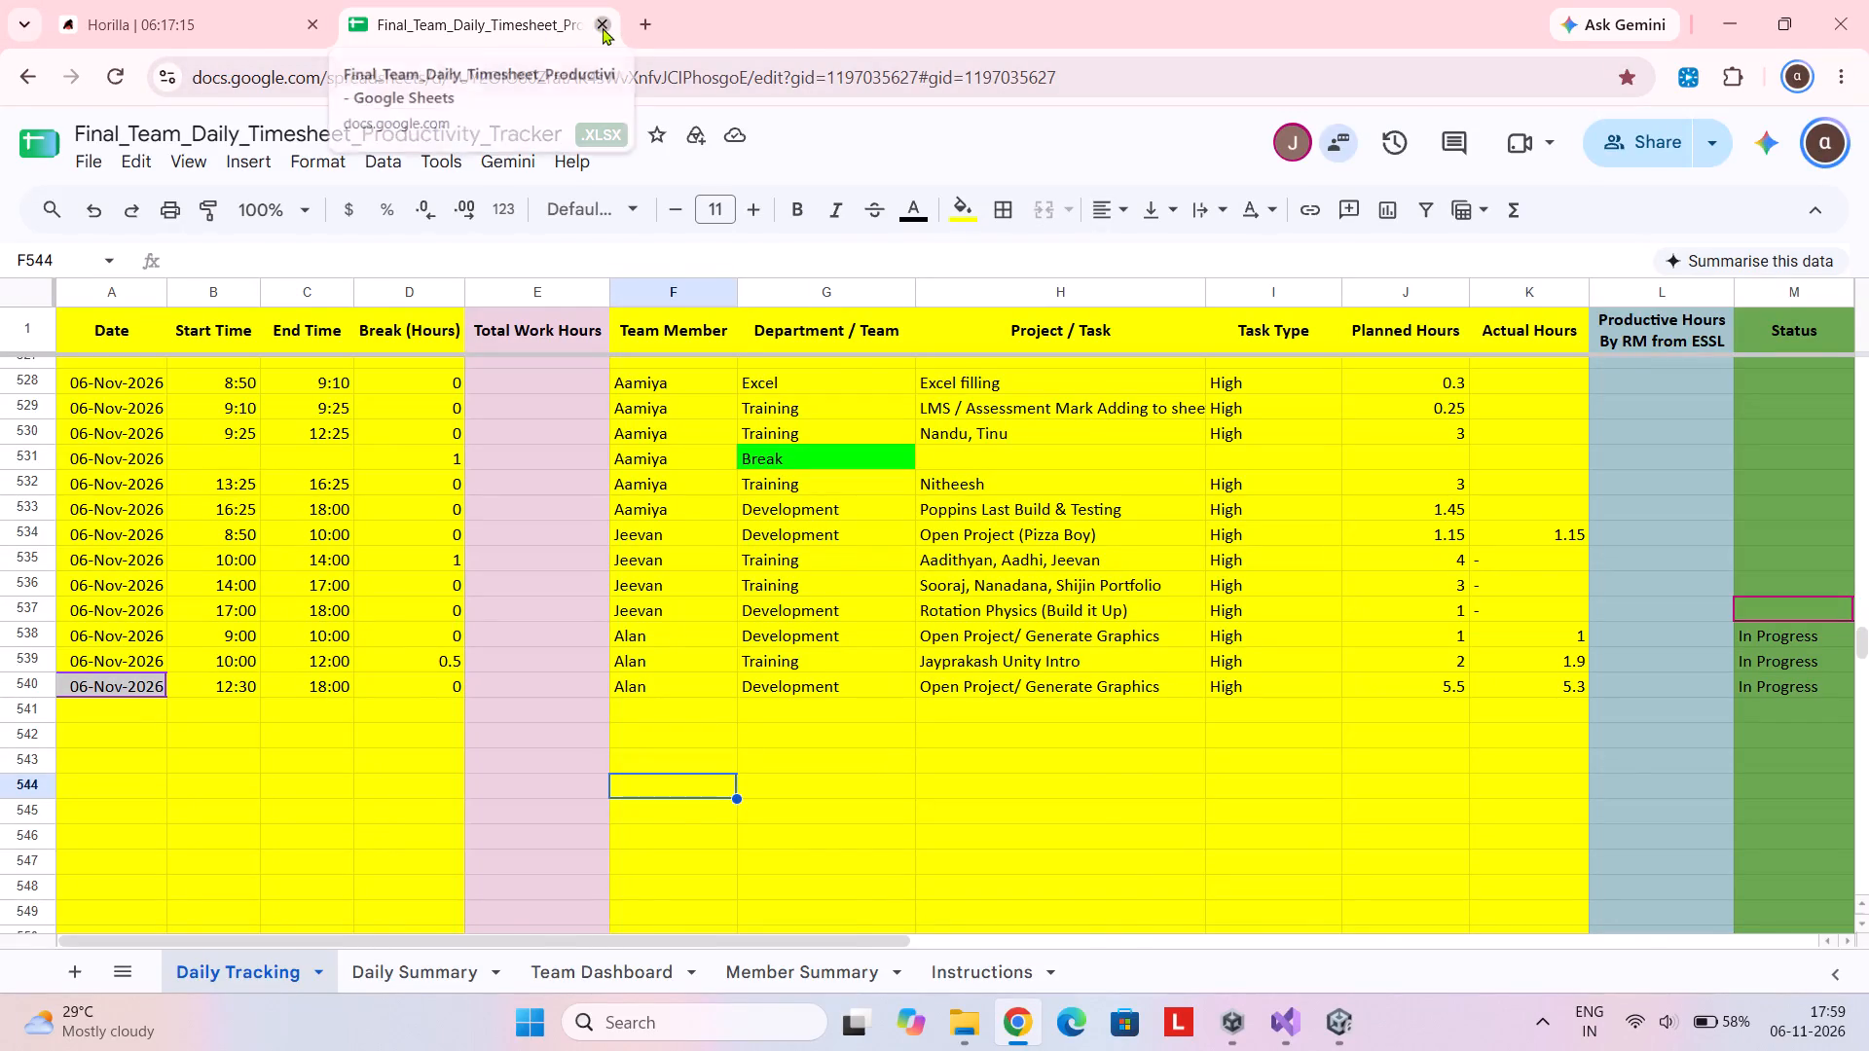
Reload the Horilla Attendance Activity page and look through the check-in and check-out records.
click(116, 75)
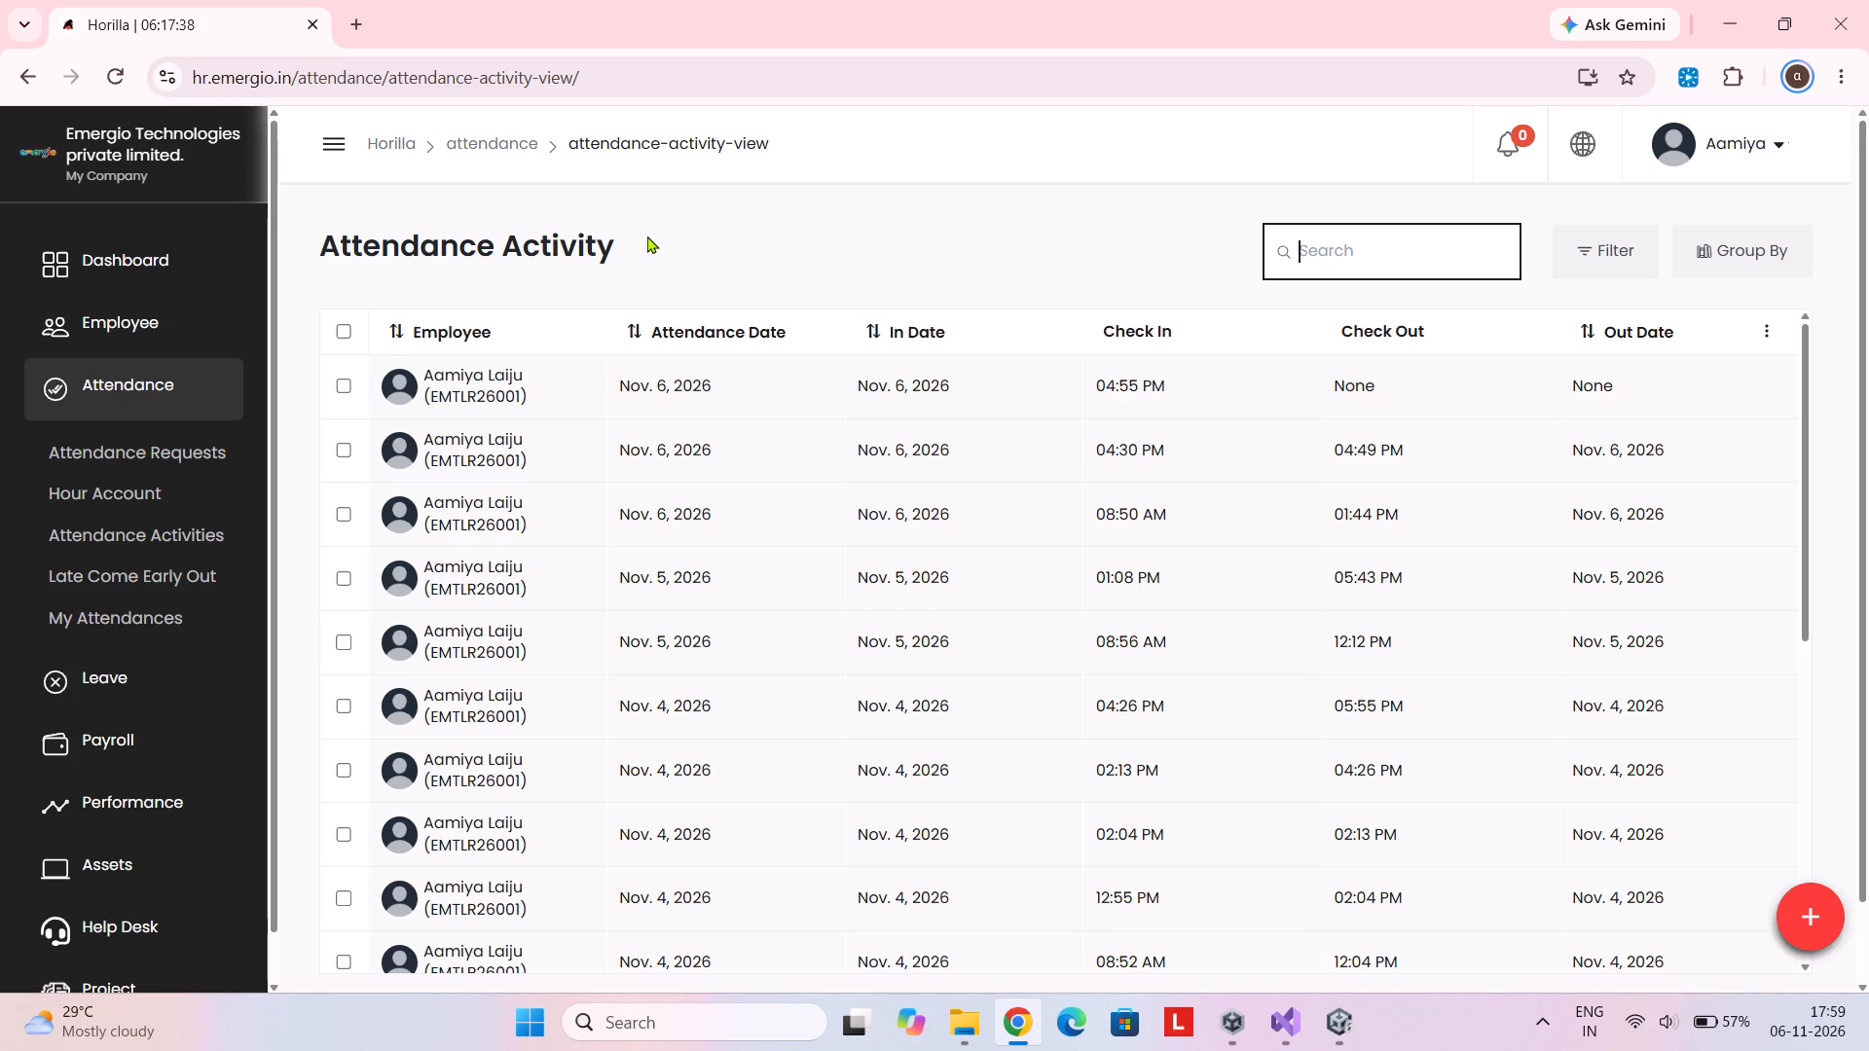
scroll(900, 538, down, 1)
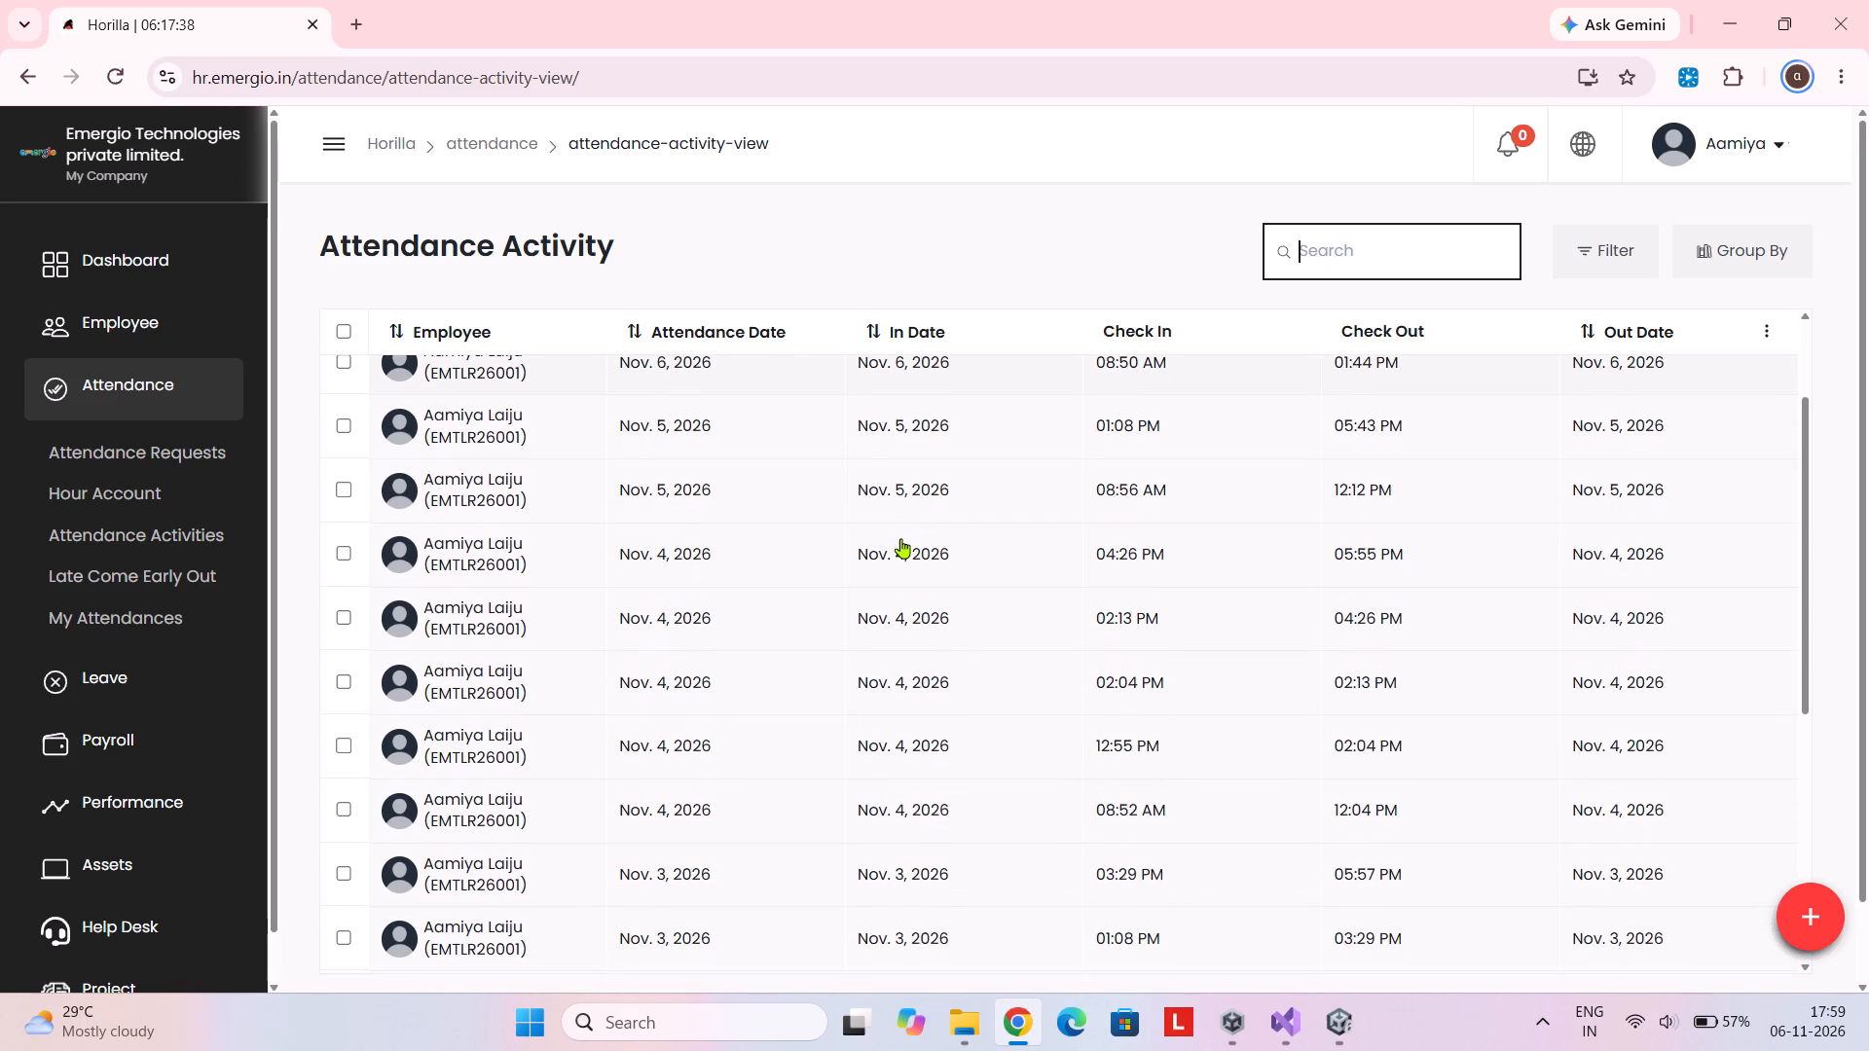
scroll(900, 538, down, 1)
scroll(900, 538, up, 6)
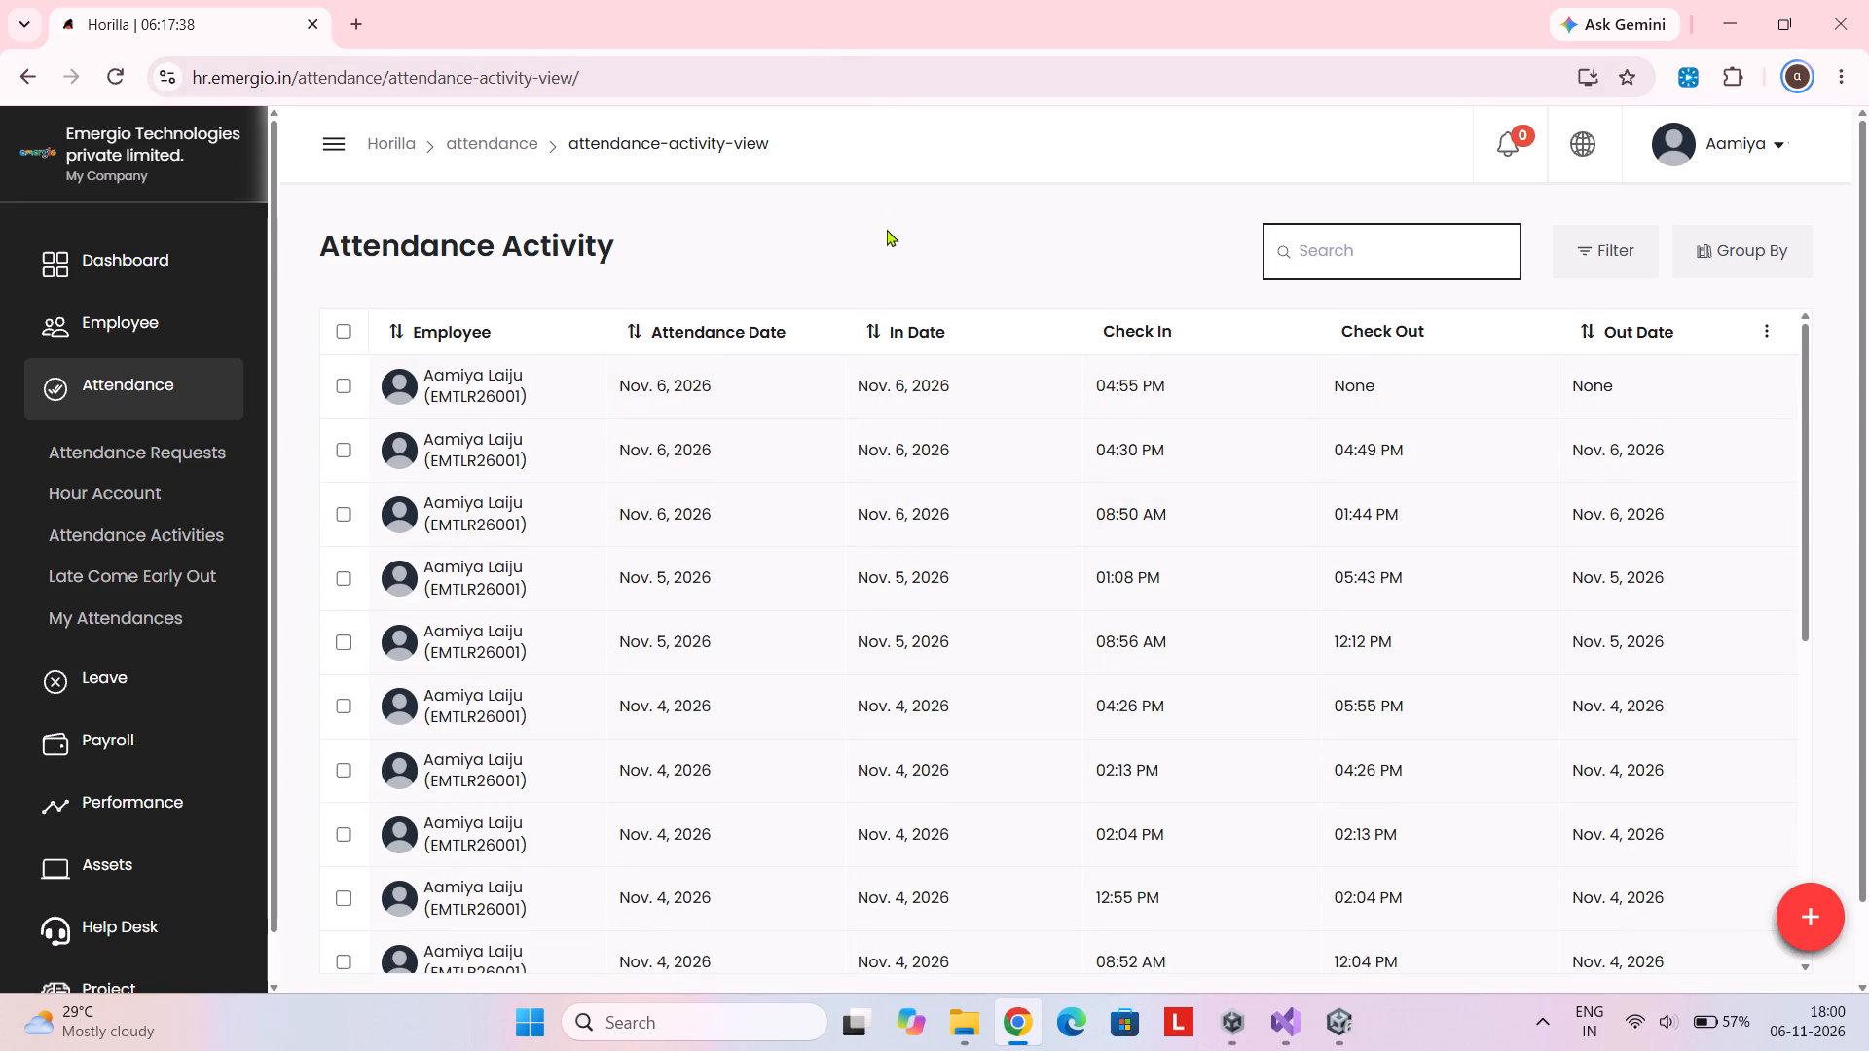
scroll(957, 743, down, 3)
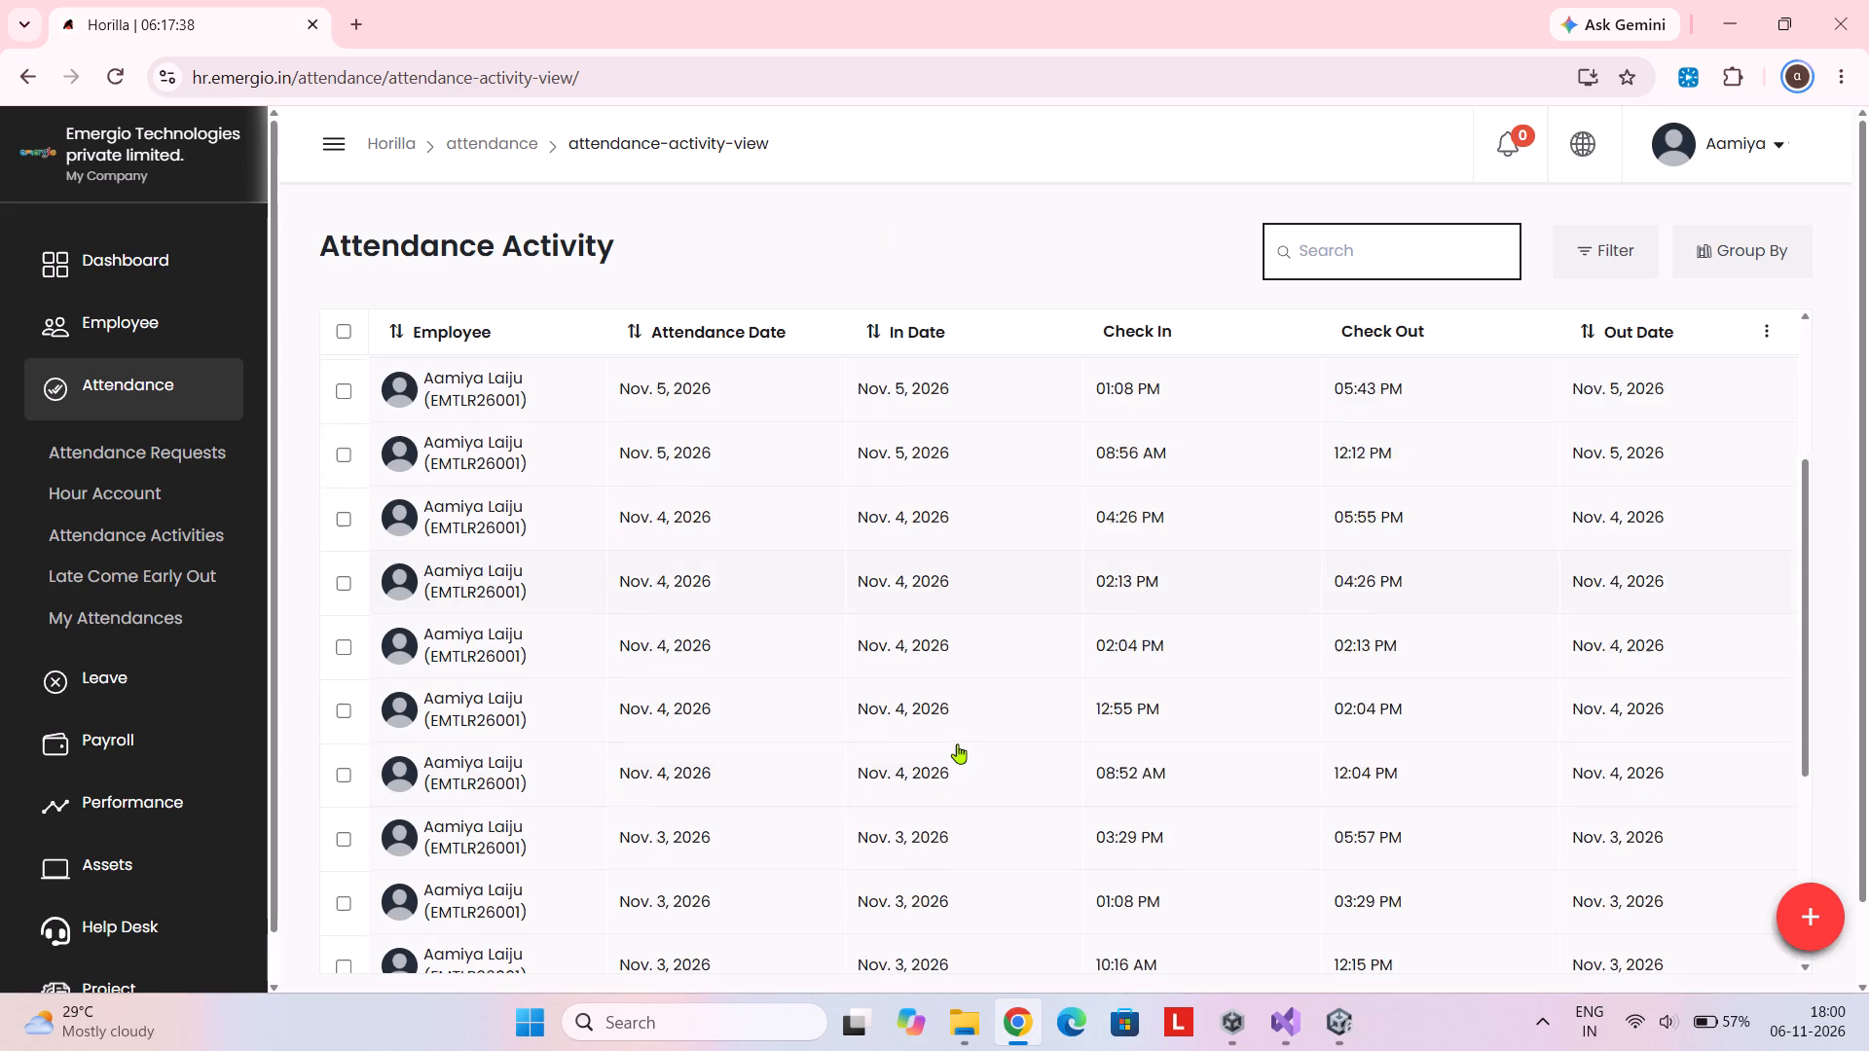
scroll(957, 743, down, 2)
scroll(957, 743, up, 5)
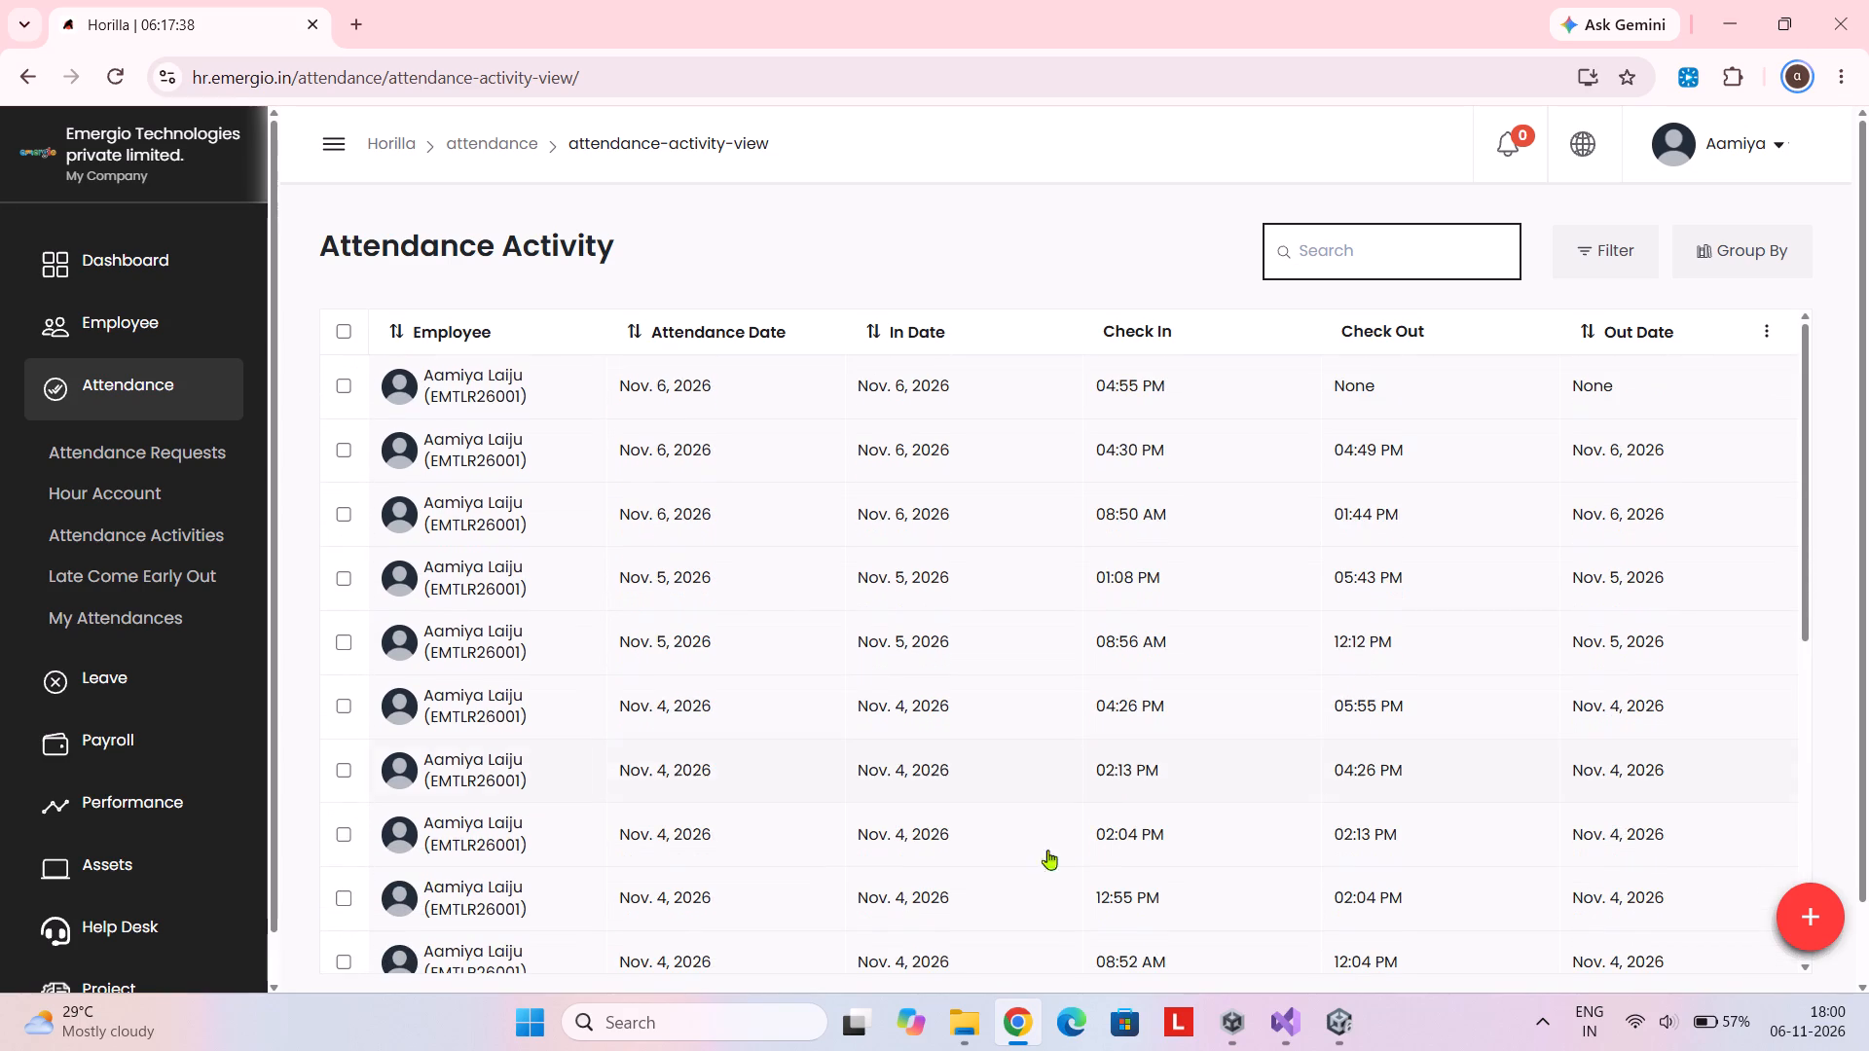
In File Explorer, delete the five older build items from the AAB BUILD POPP folder, keeping only the build subfolder.
click(969, 1034)
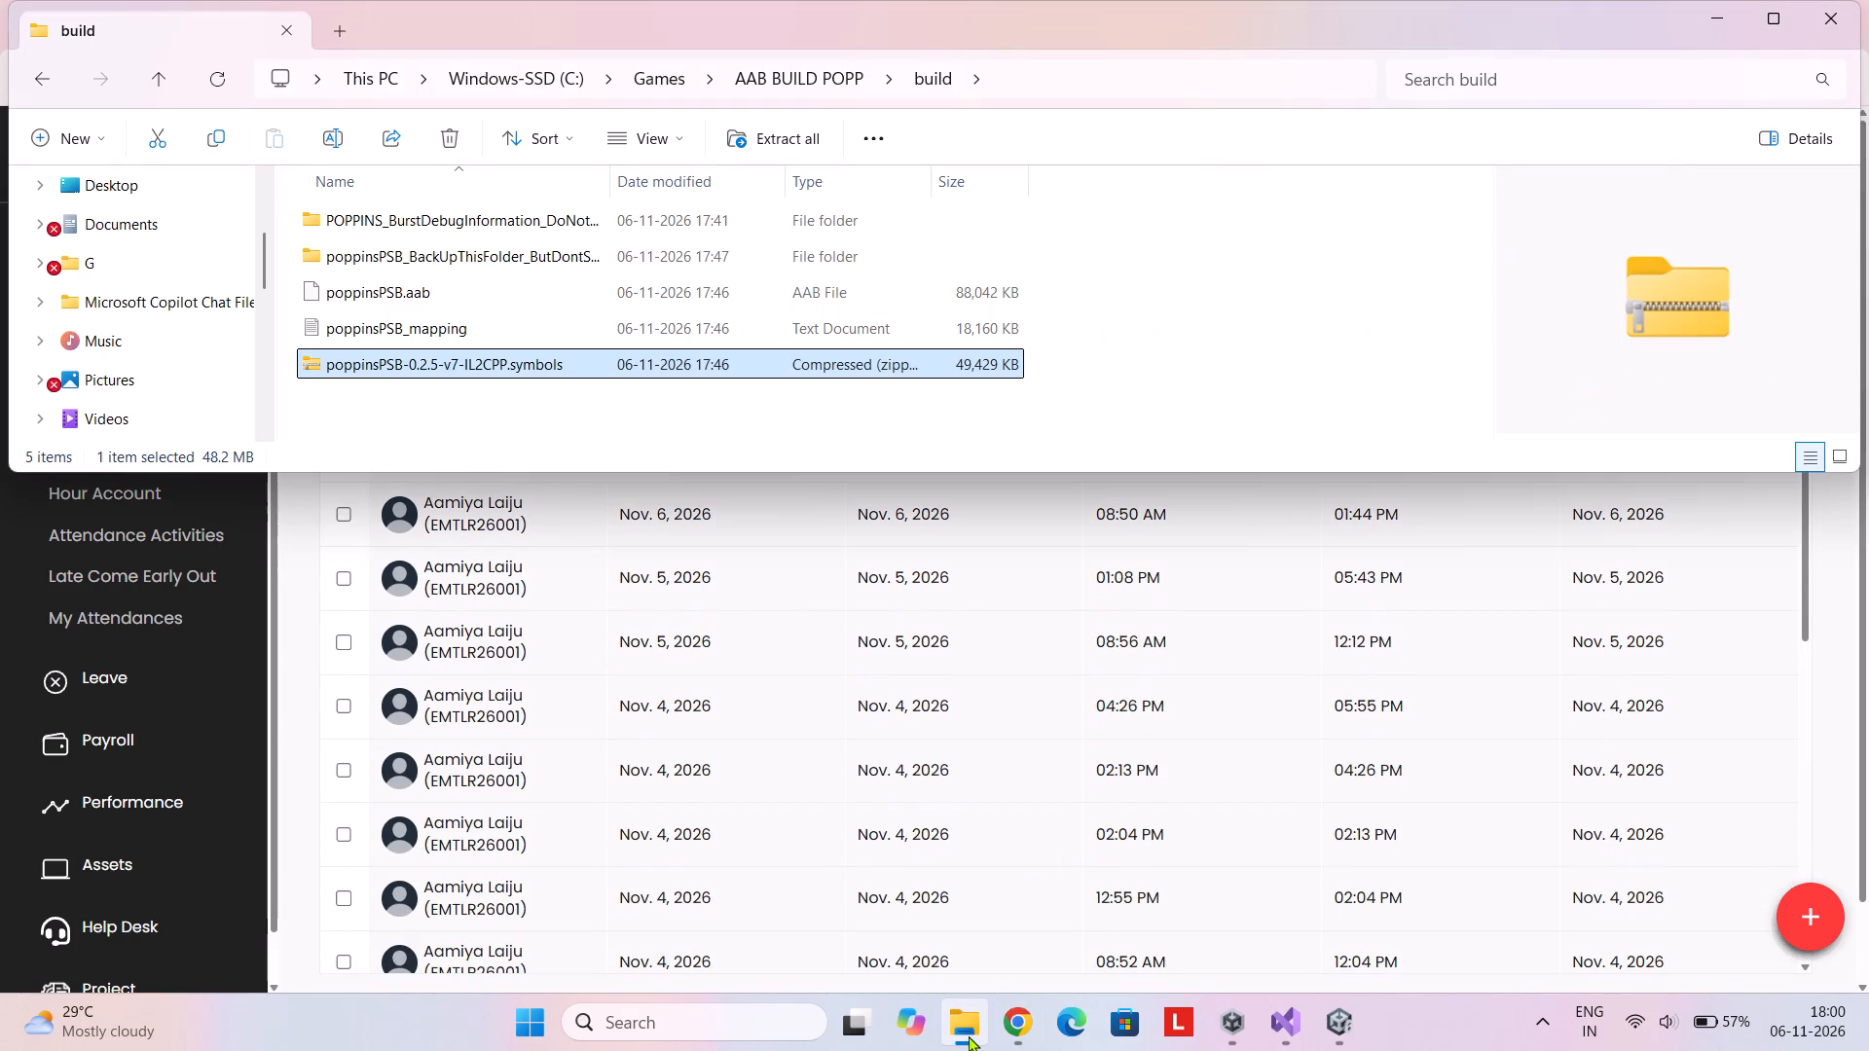
click(1161, 349)
click(942, 406)
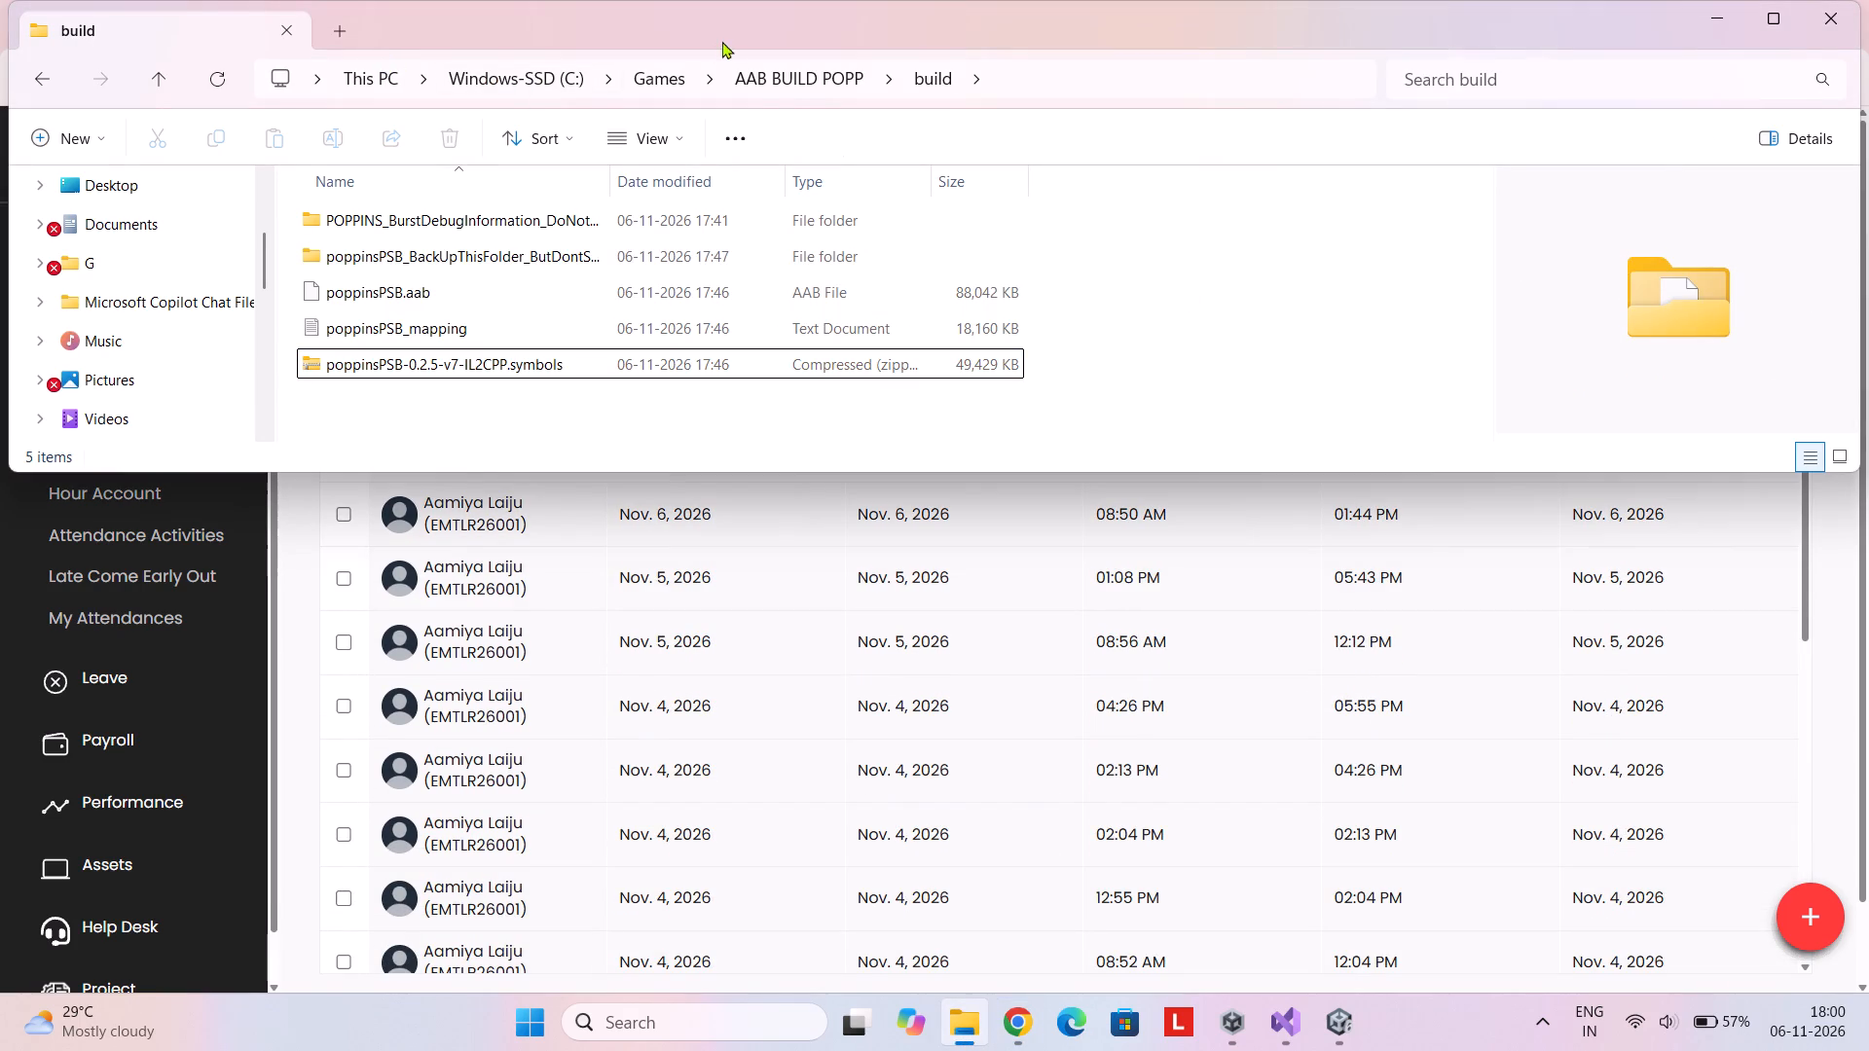
click(786, 83)
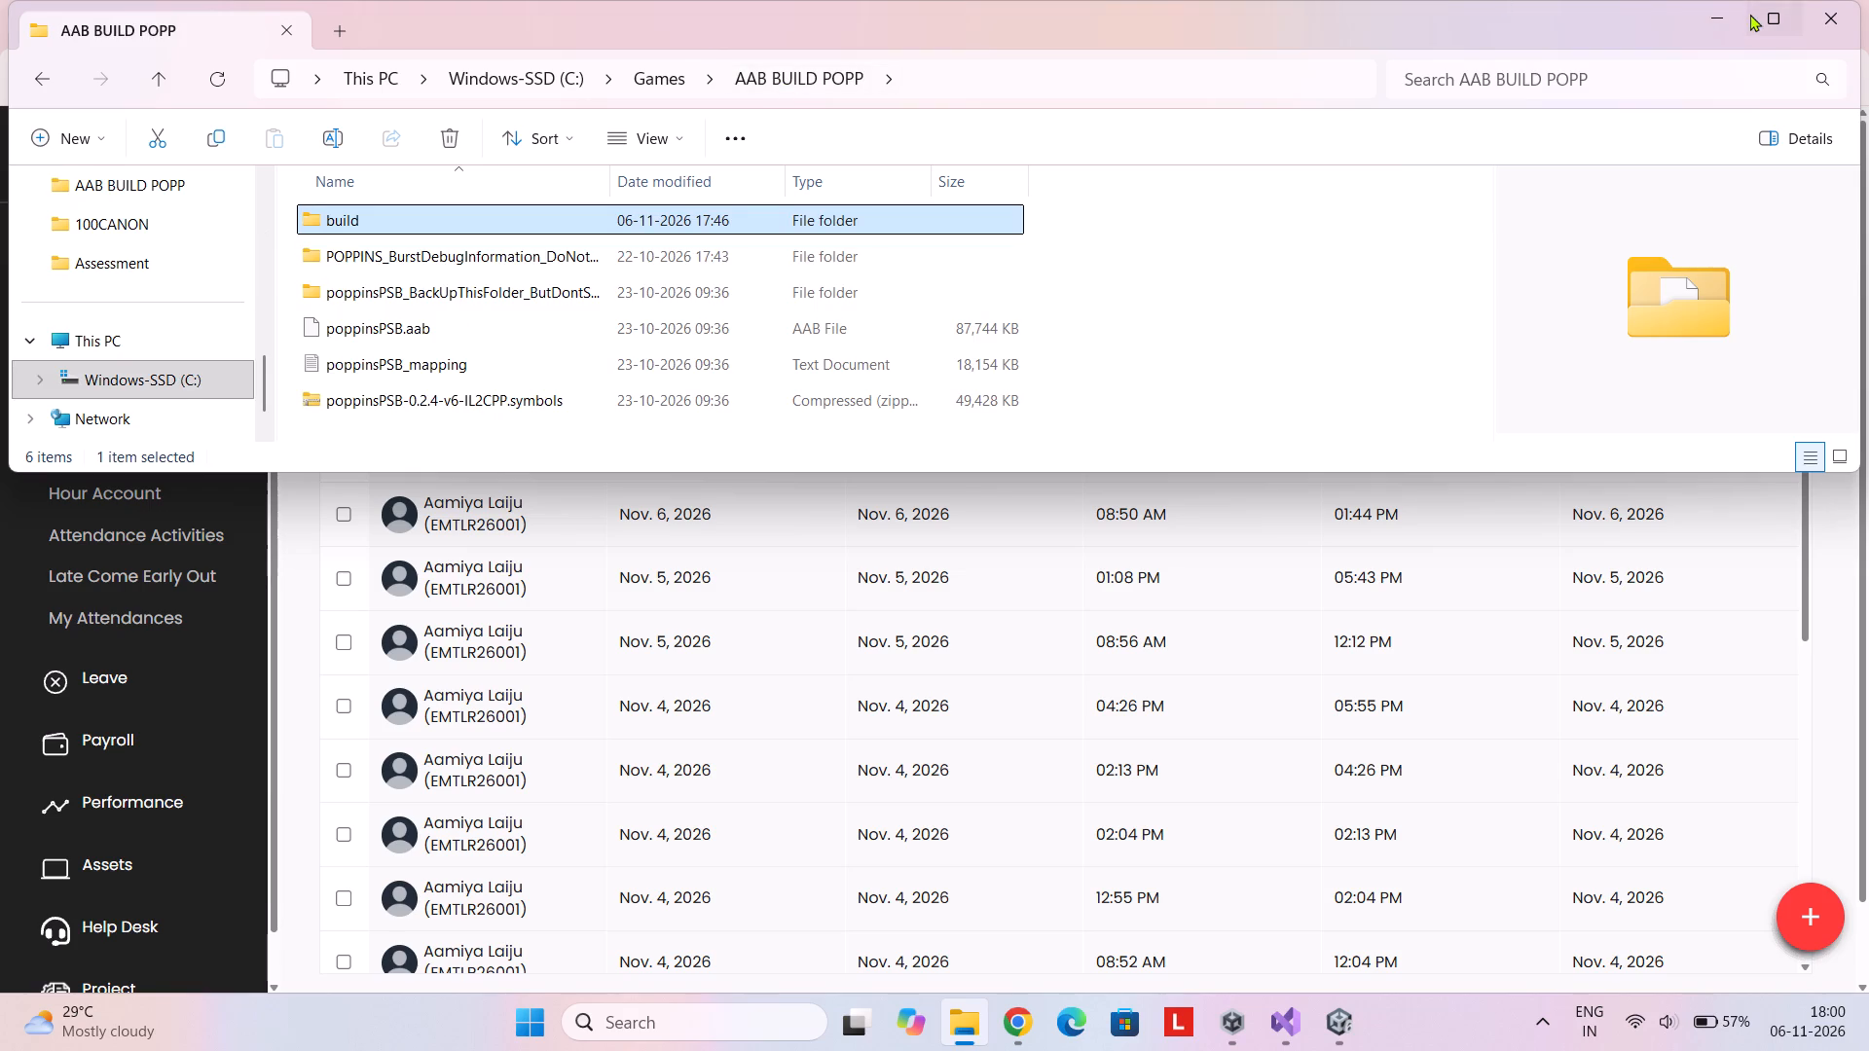
click(1750, 14)
drag(676, 450, 541, 381)
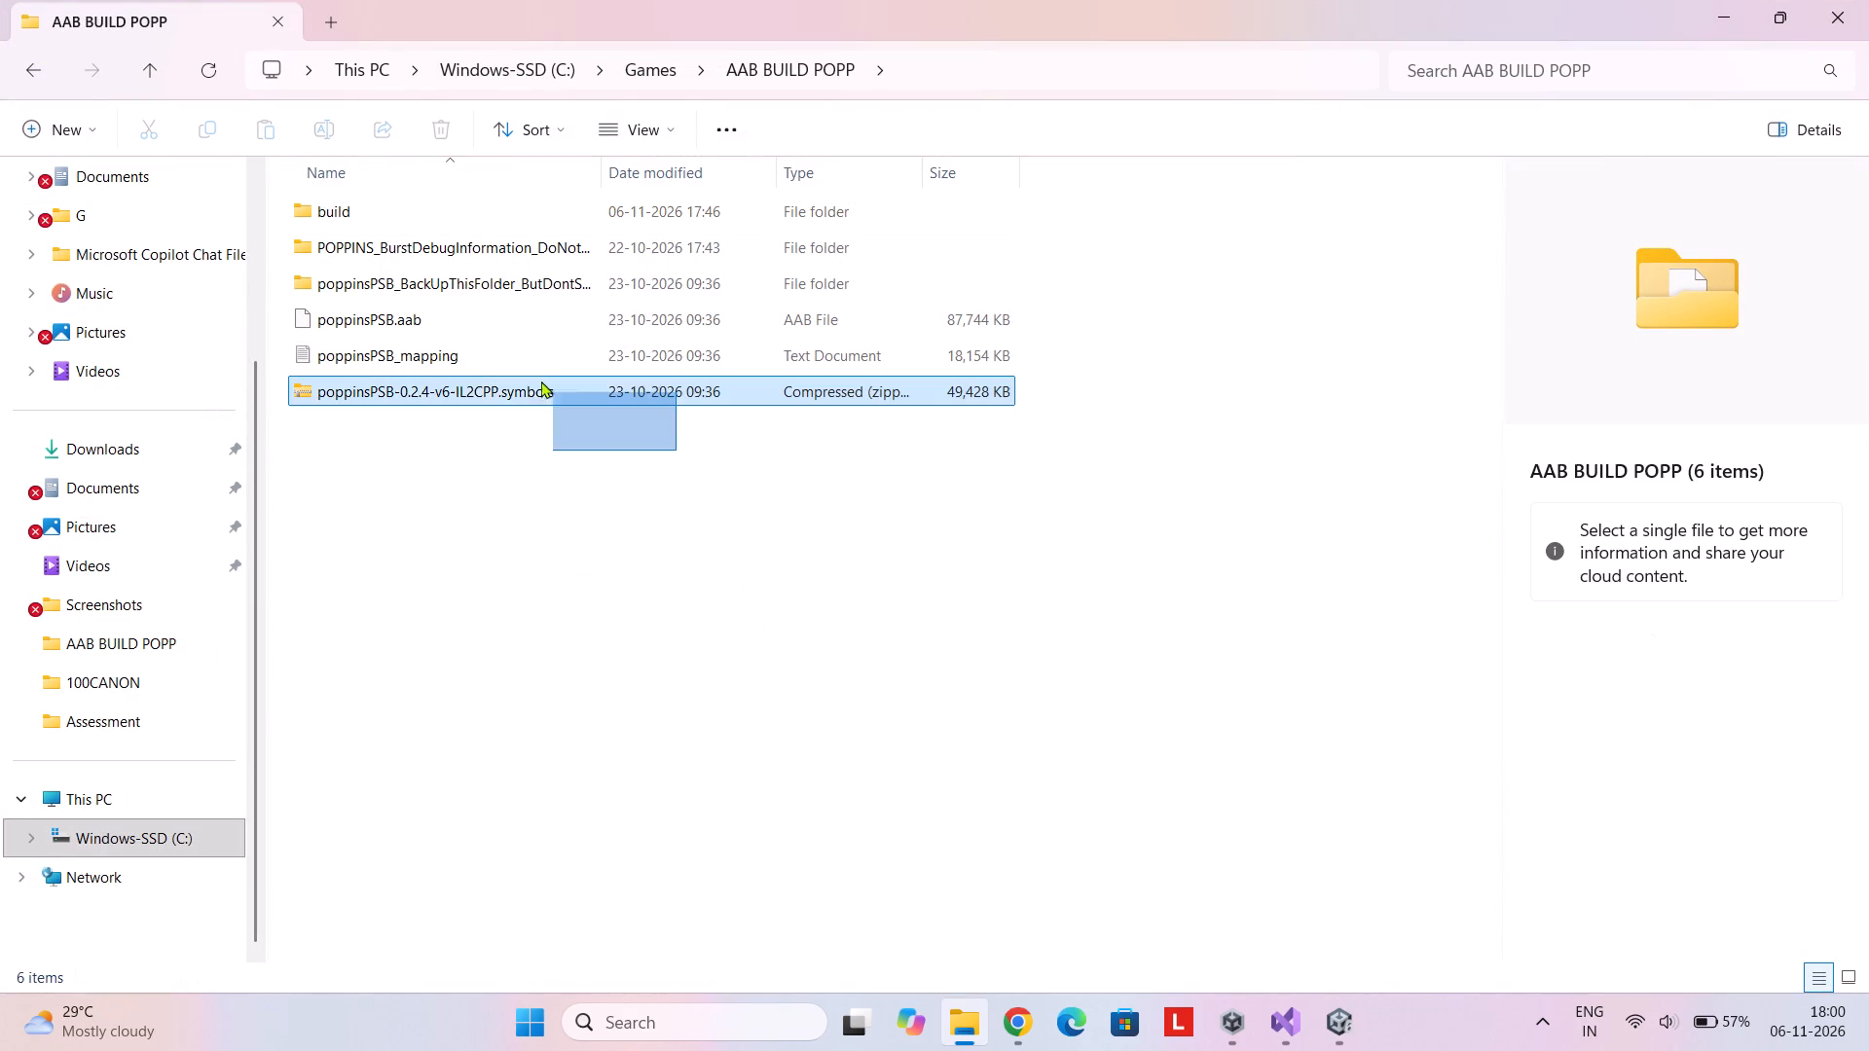
drag(541, 381, 469, 258)
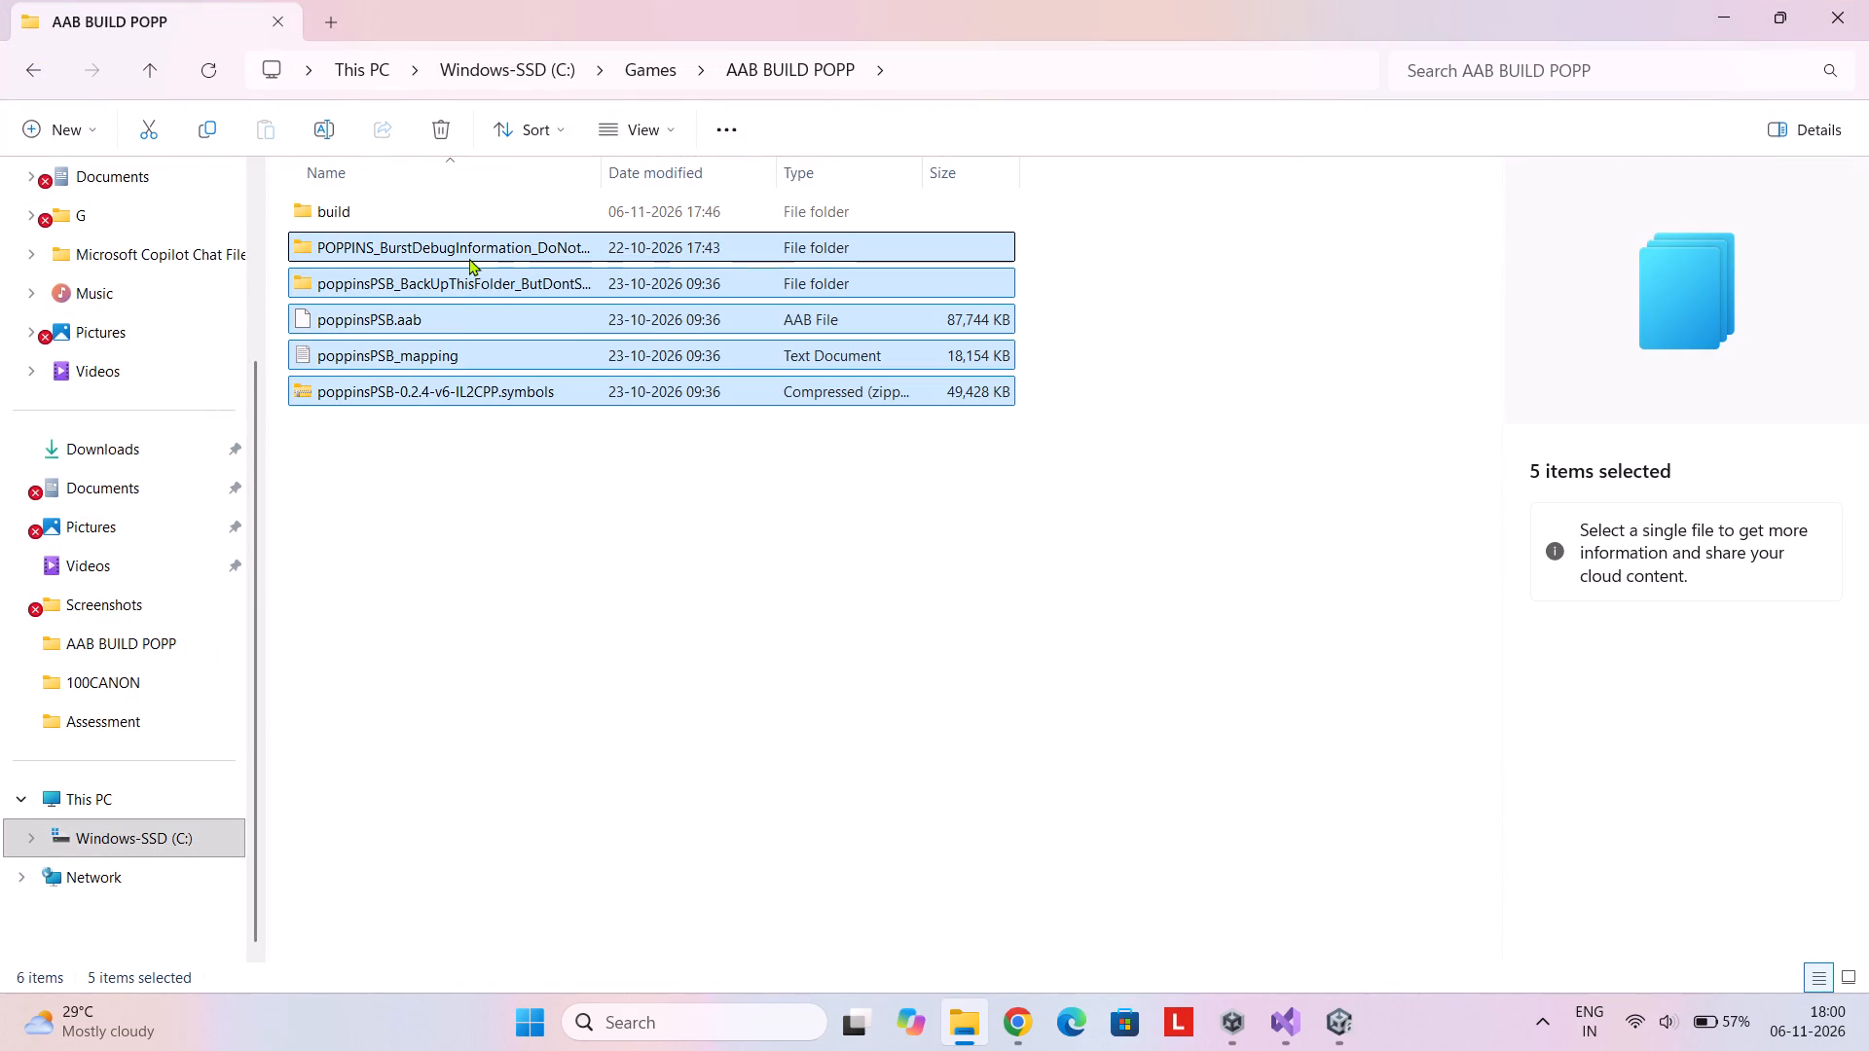
key(Delete)
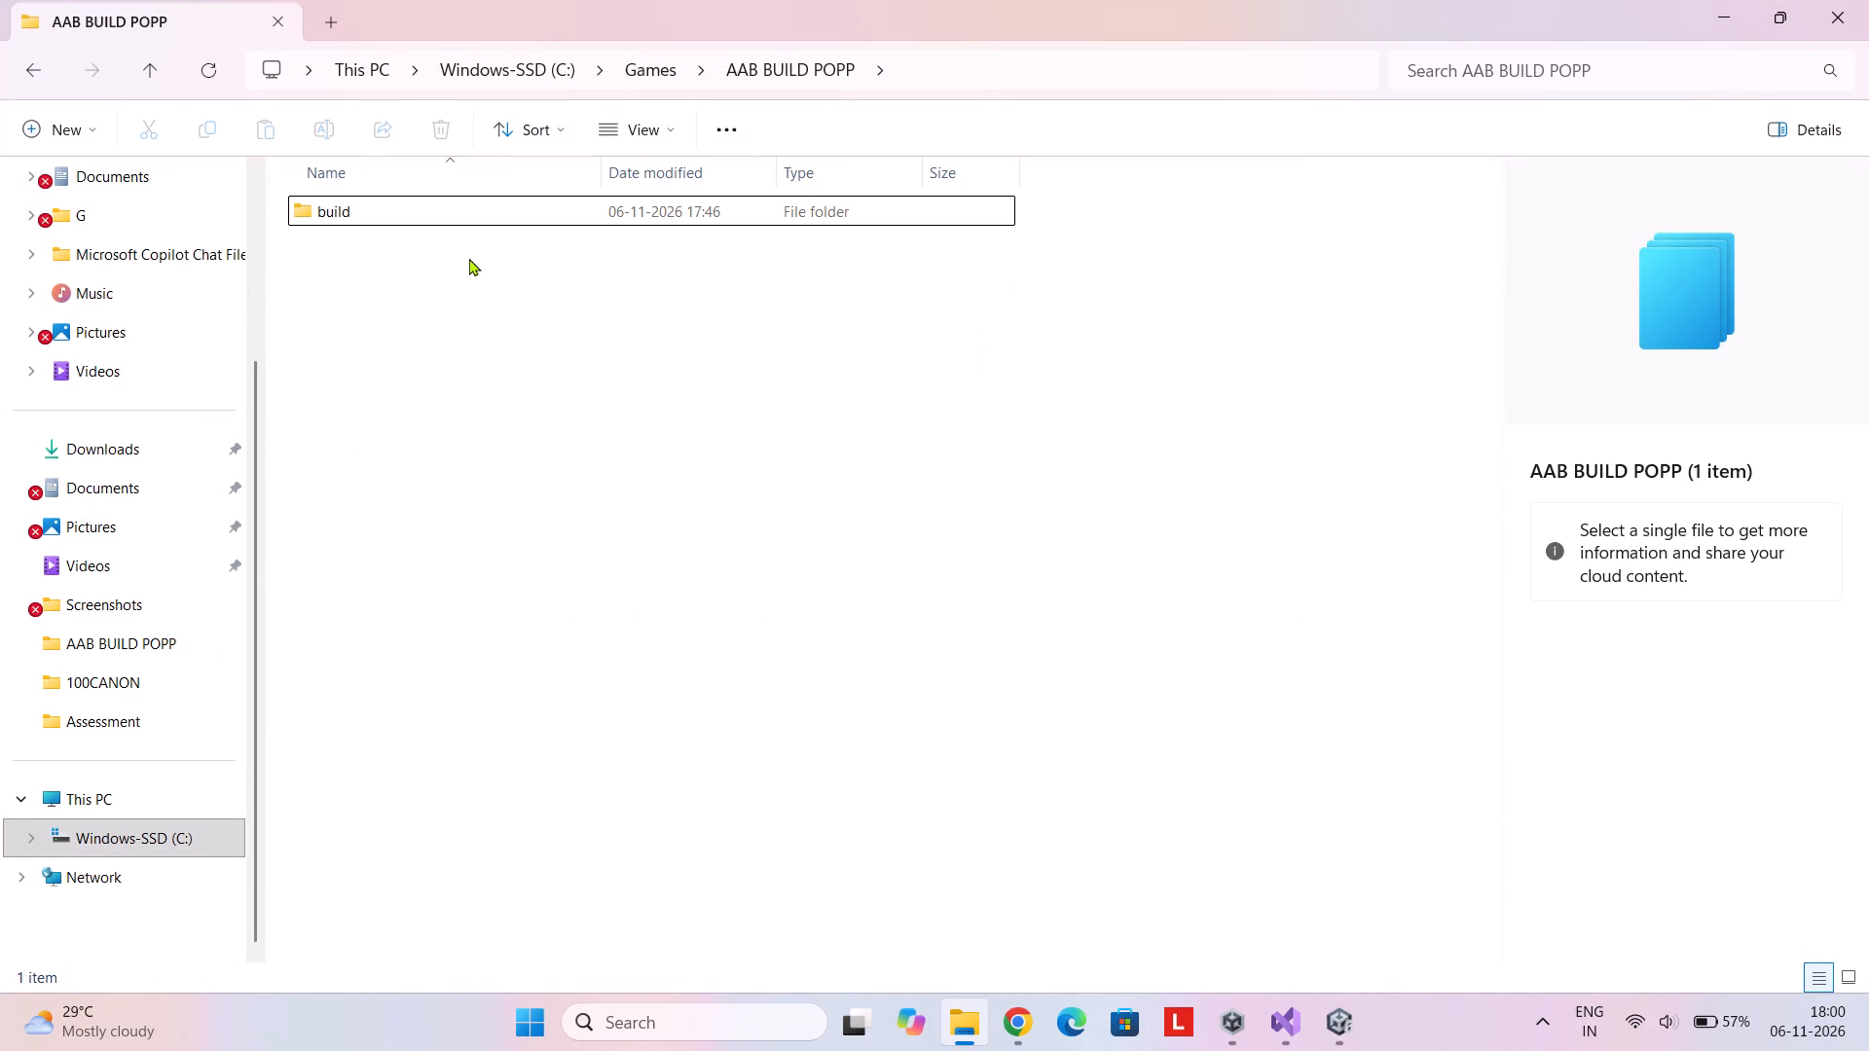
Check the contents of the build subfolder, then go back up to the Games folder.
double_click(462, 211)
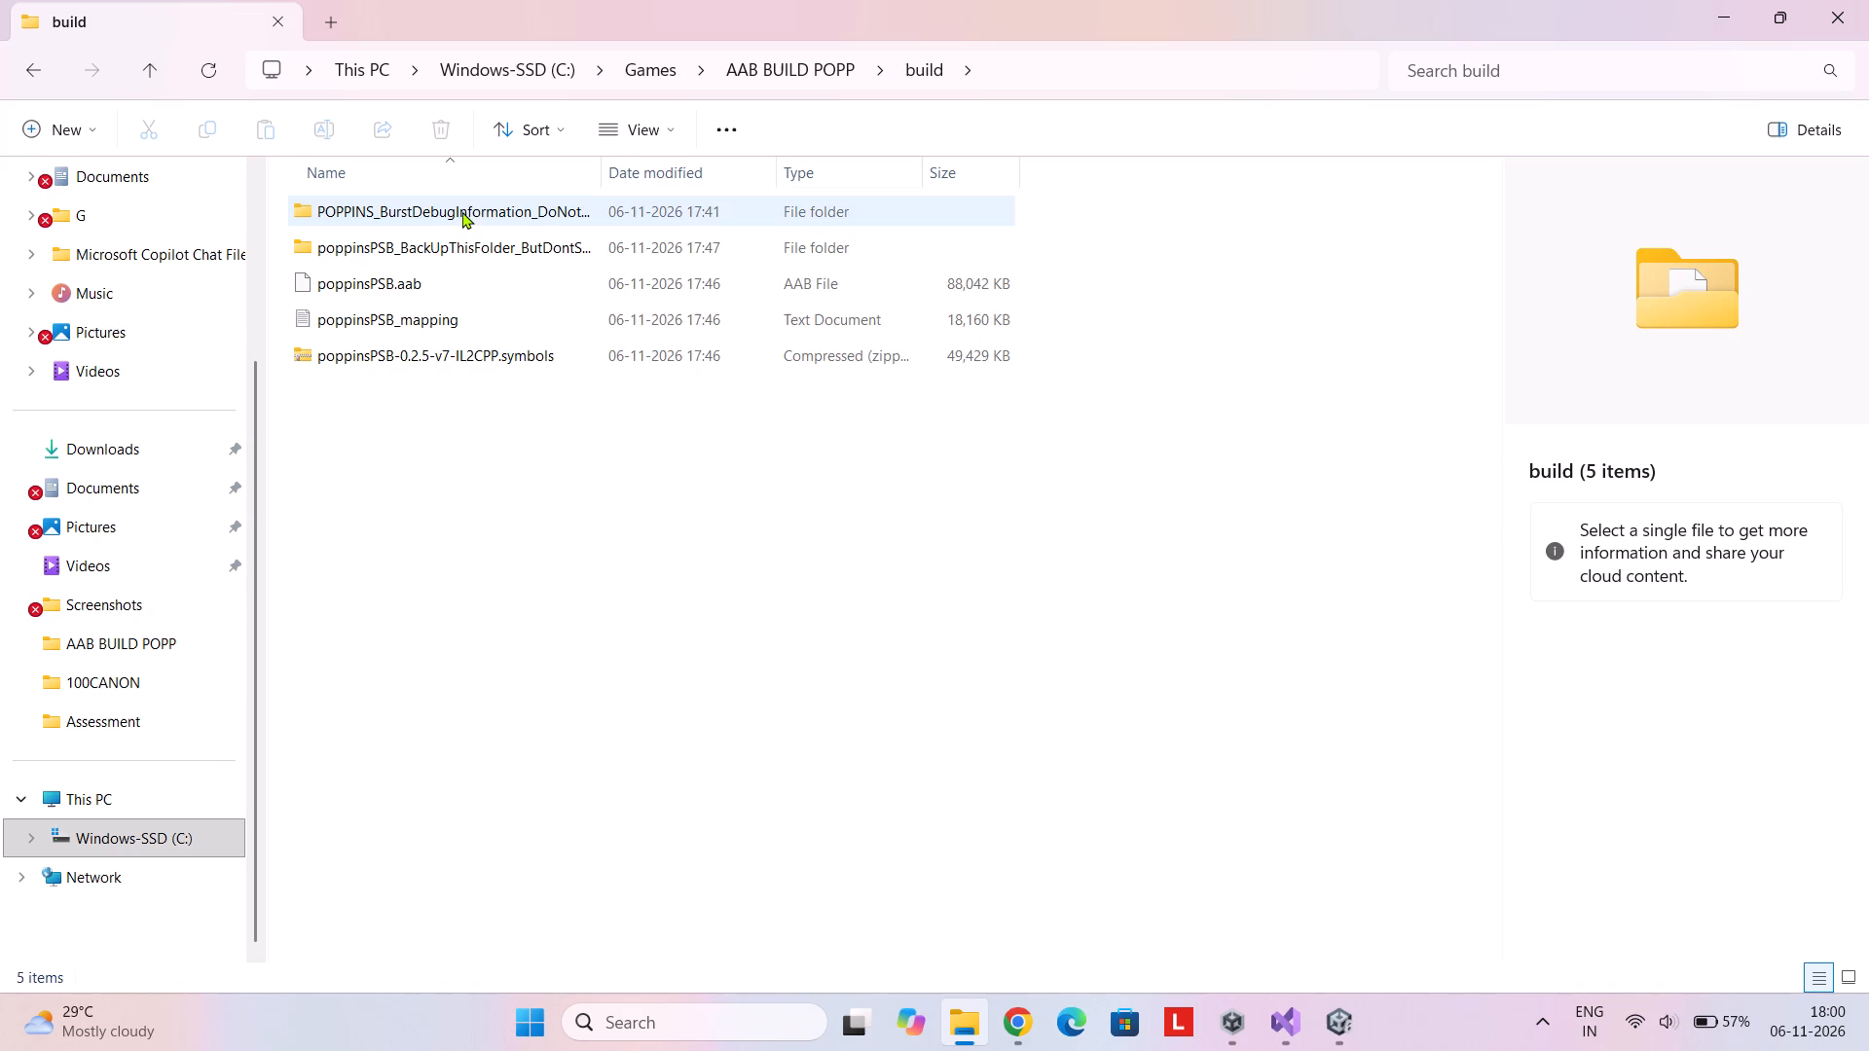
click(779, 75)
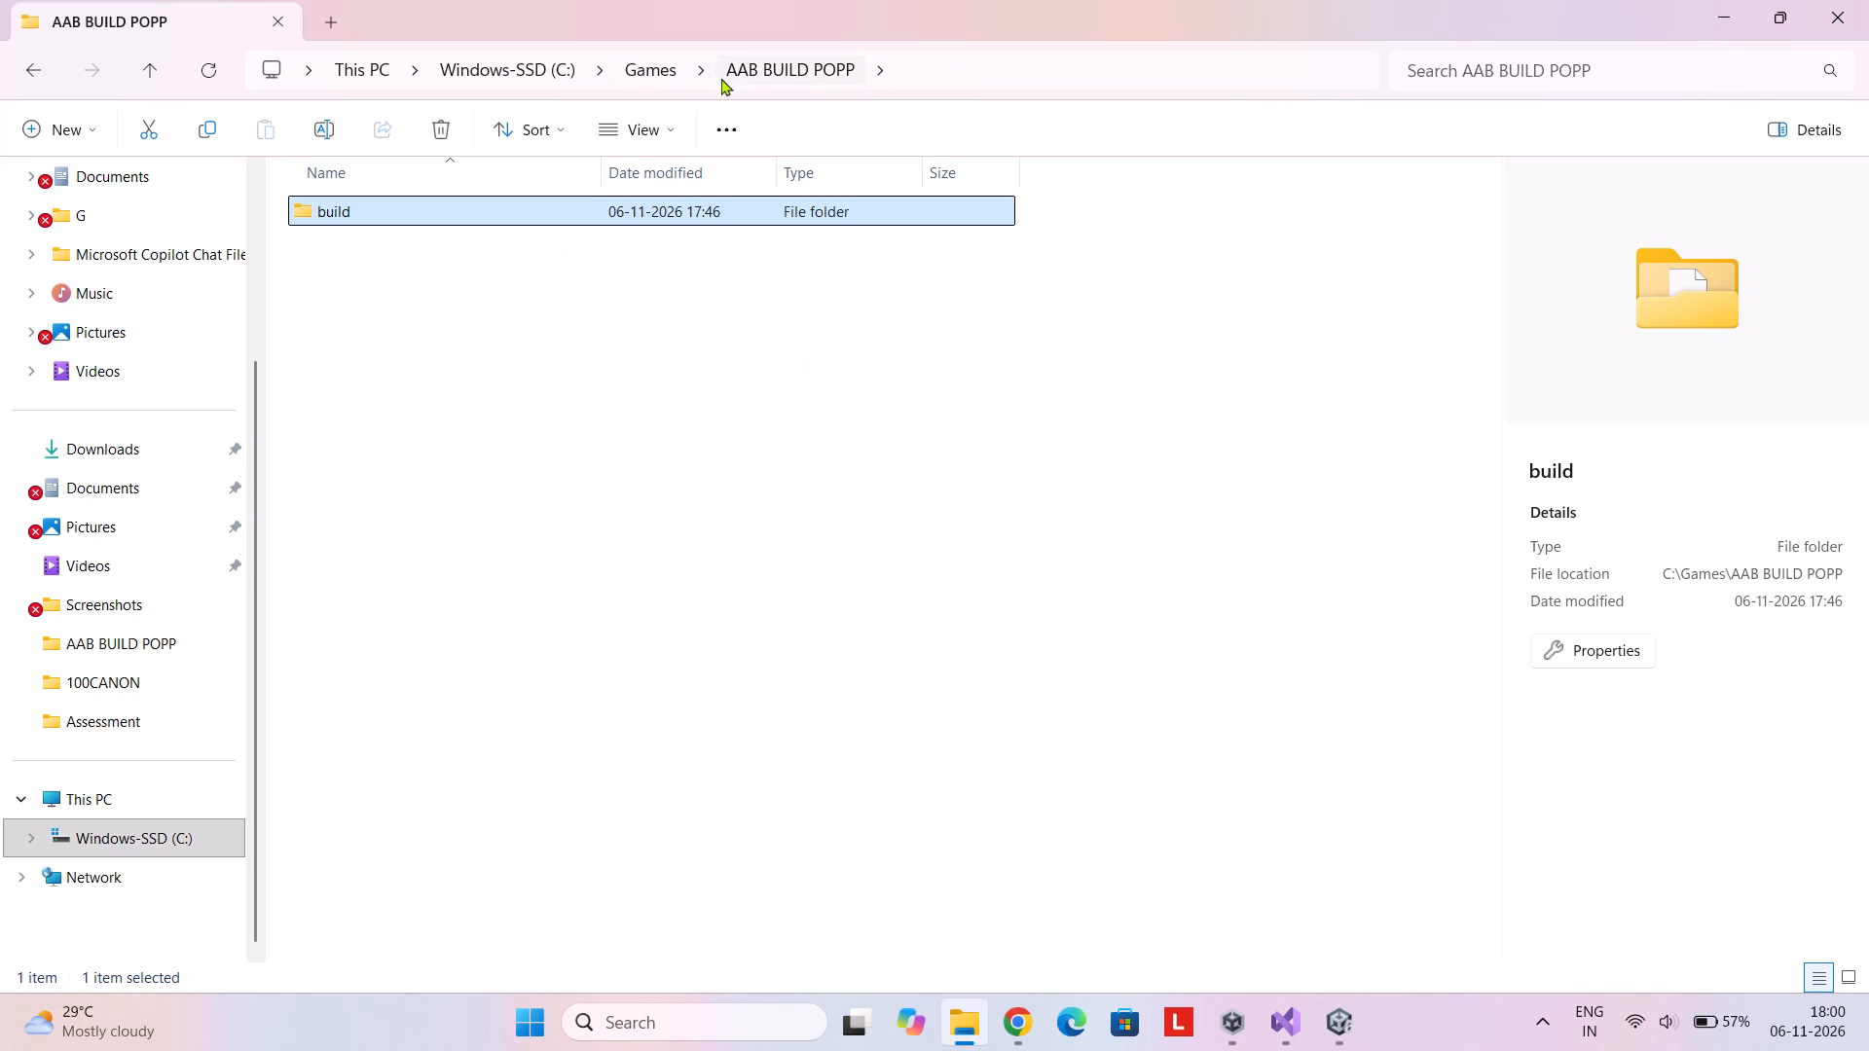
click(671, 77)
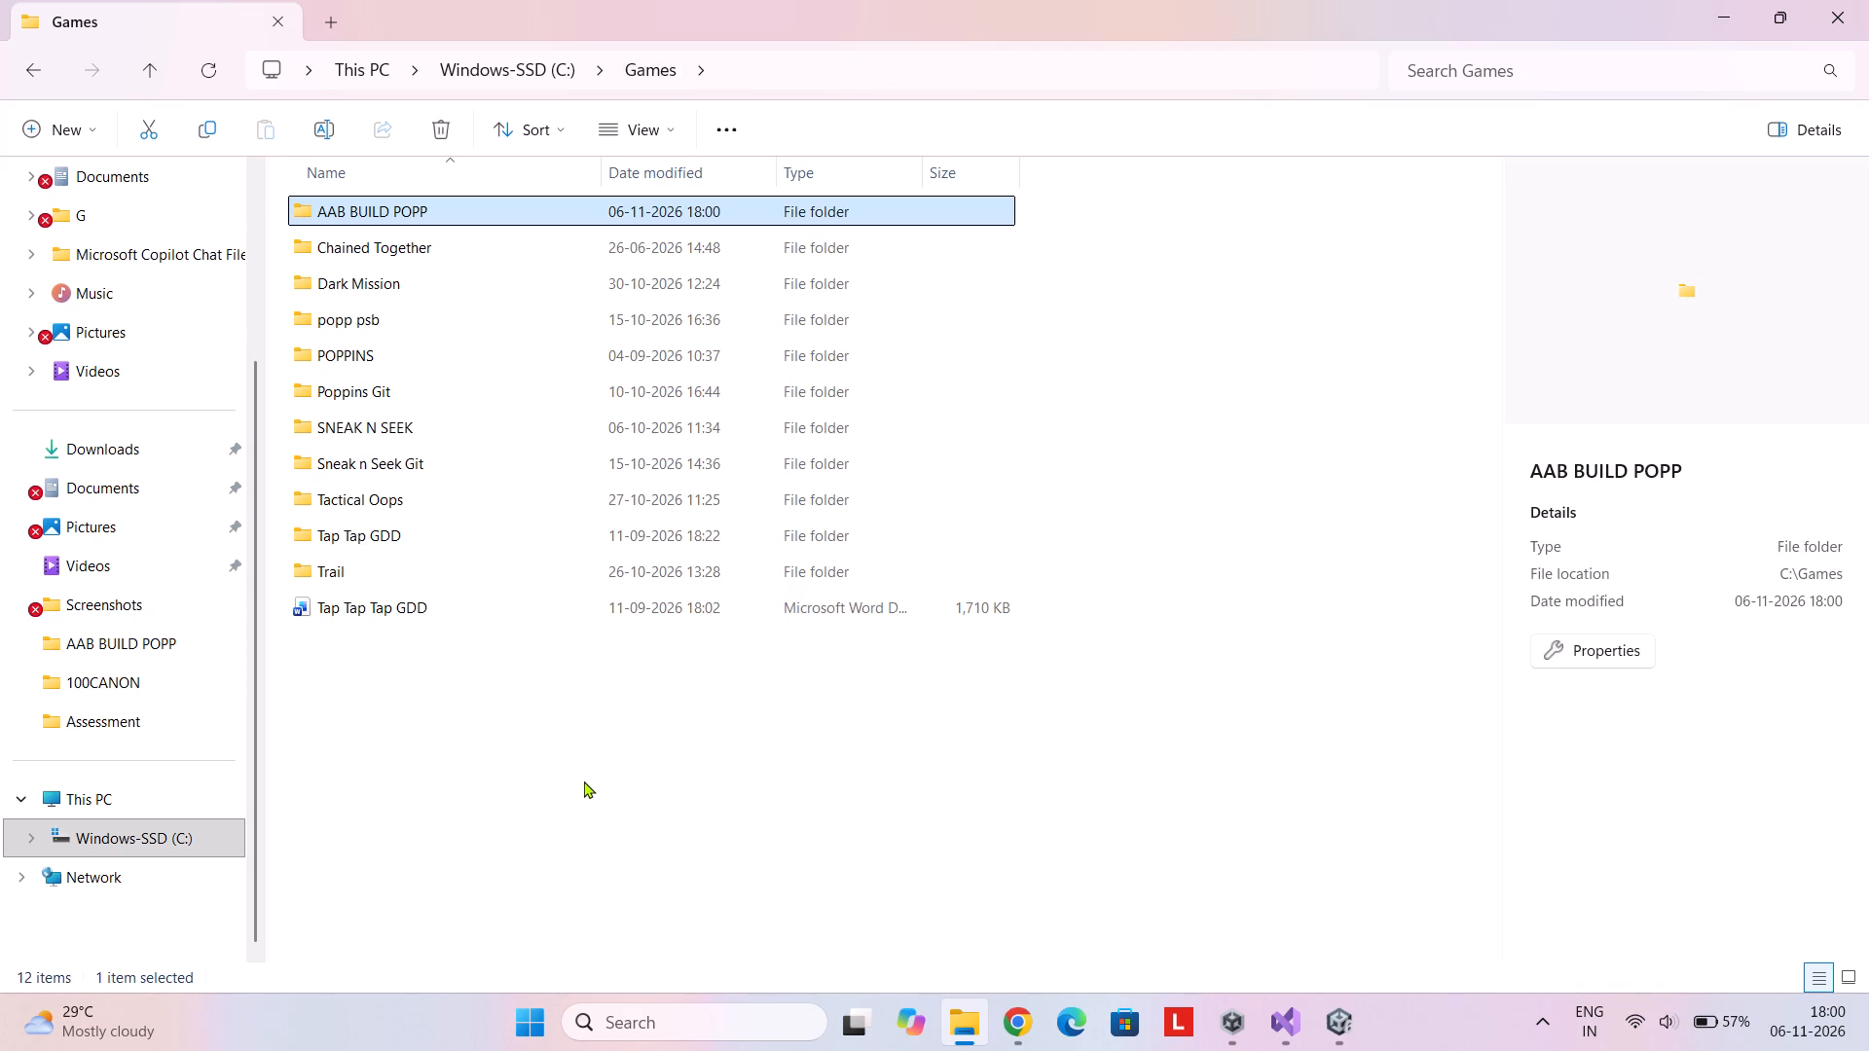
click(584, 780)
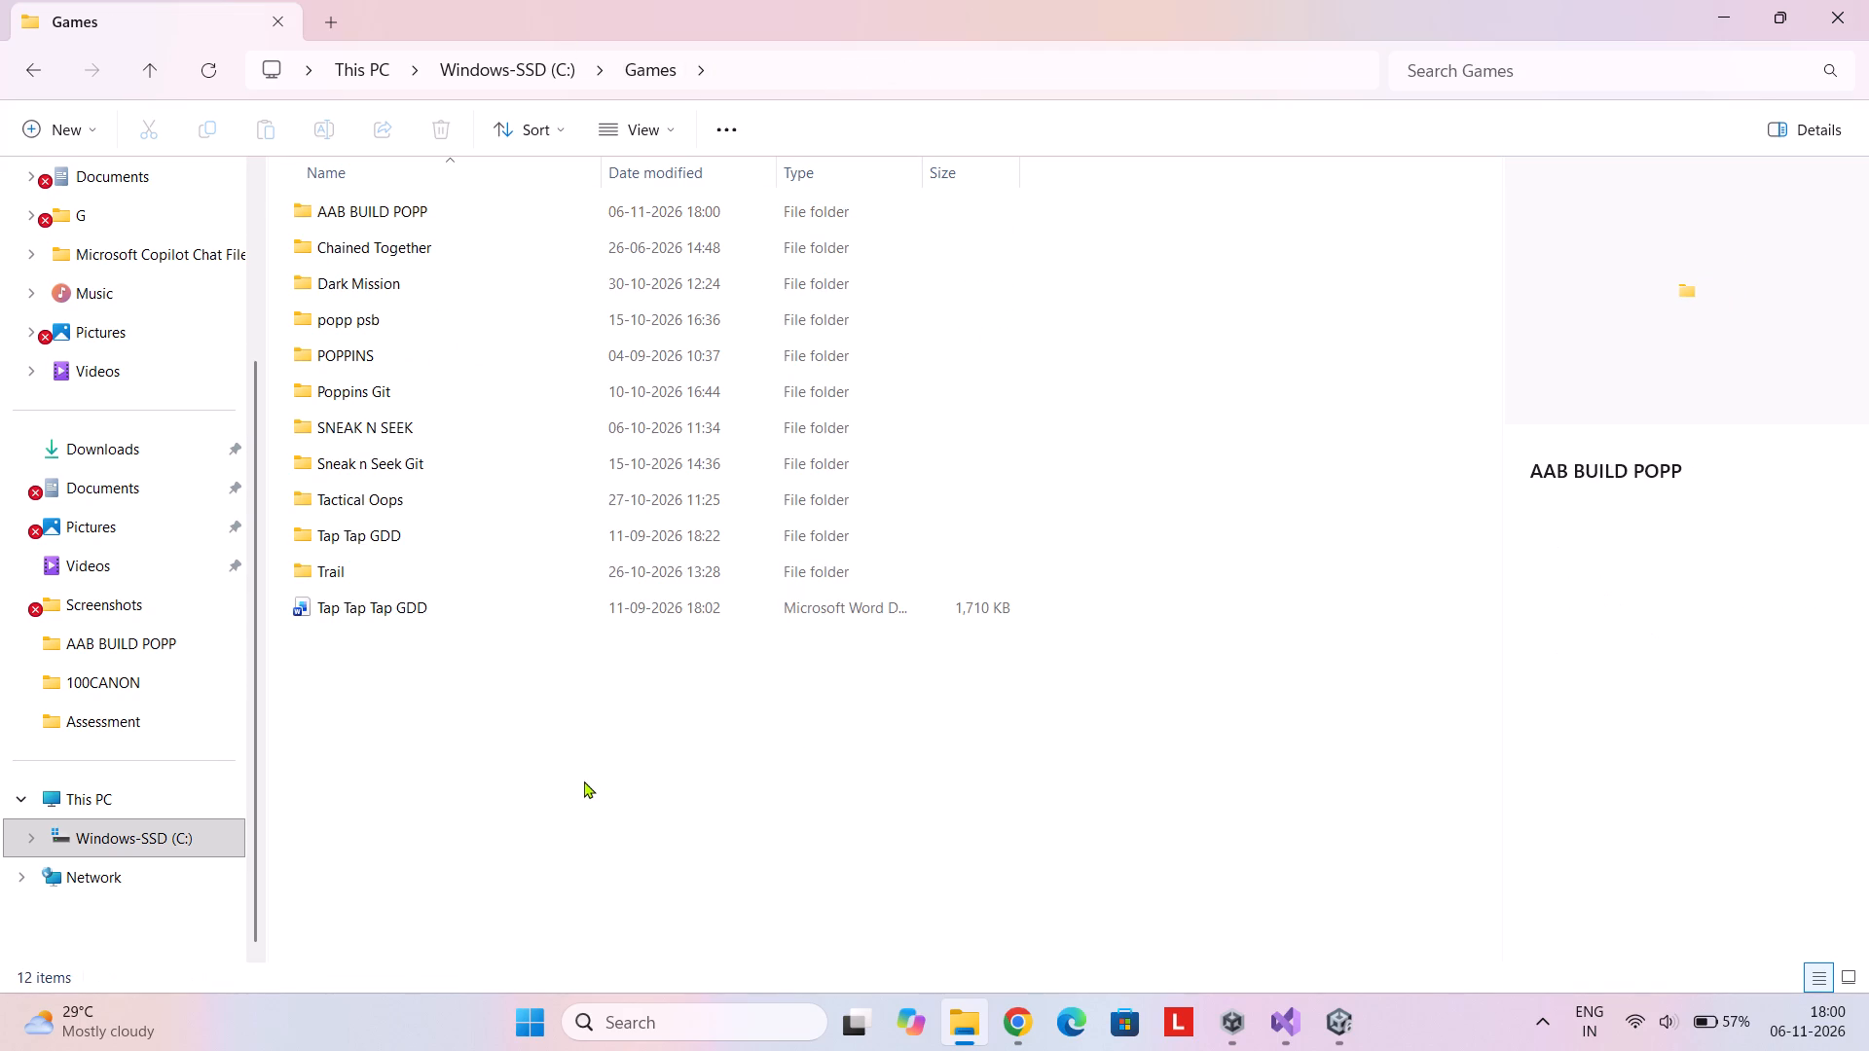
Minimise File Explorer and the browser to return to the Unity editor, and close the Build Profiles window.
click(1732, 9)
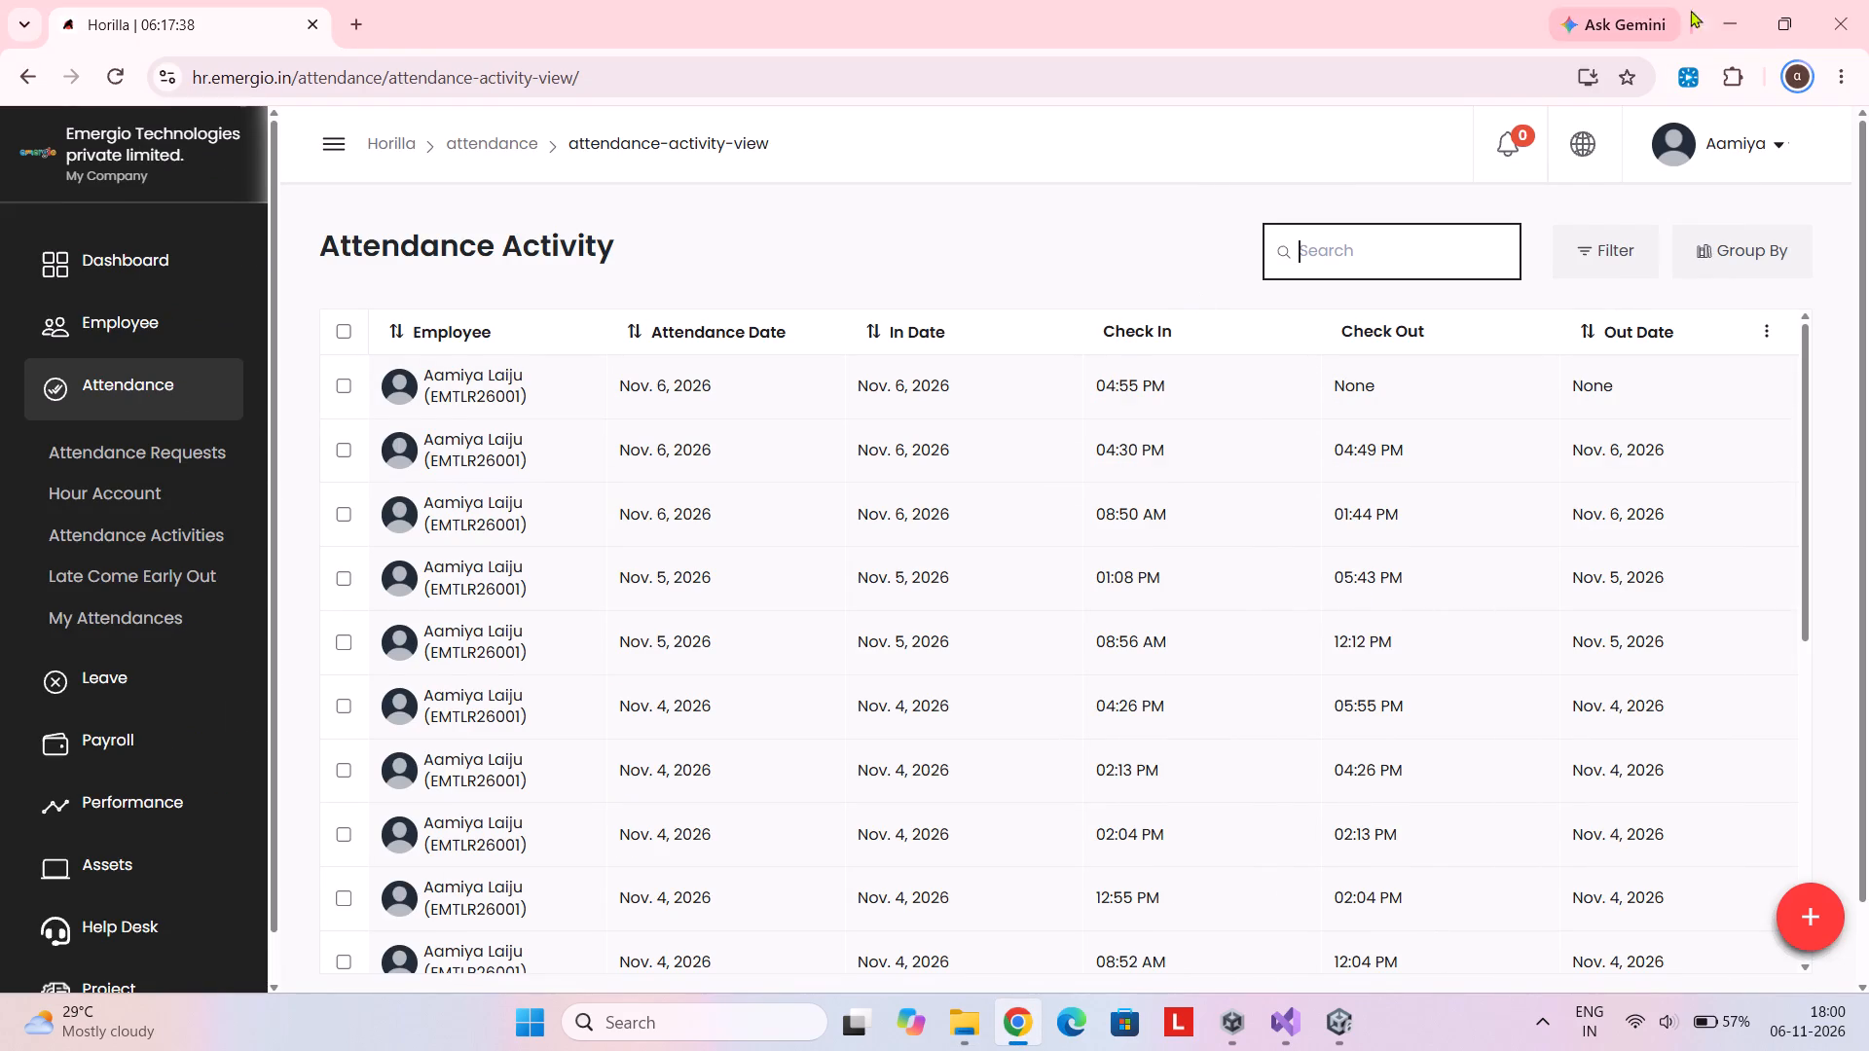
click(1722, 11)
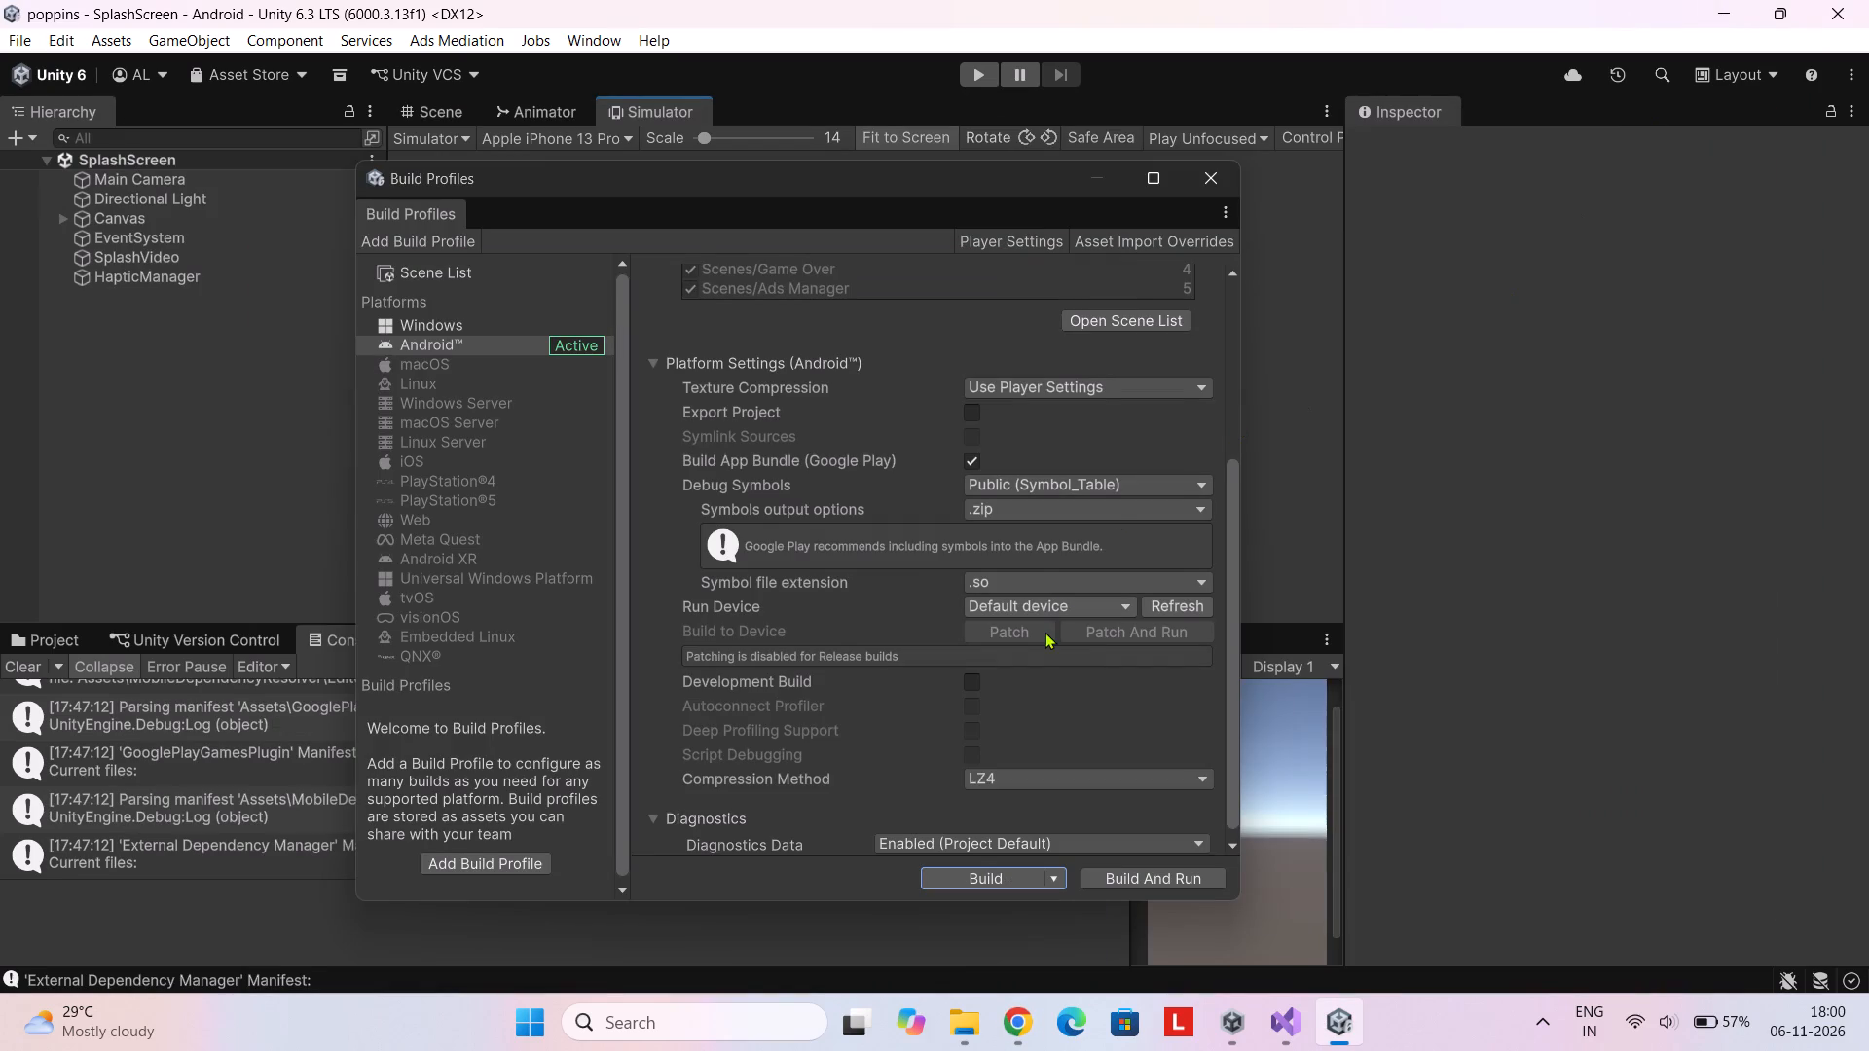
scroll(1045, 632, down, 4)
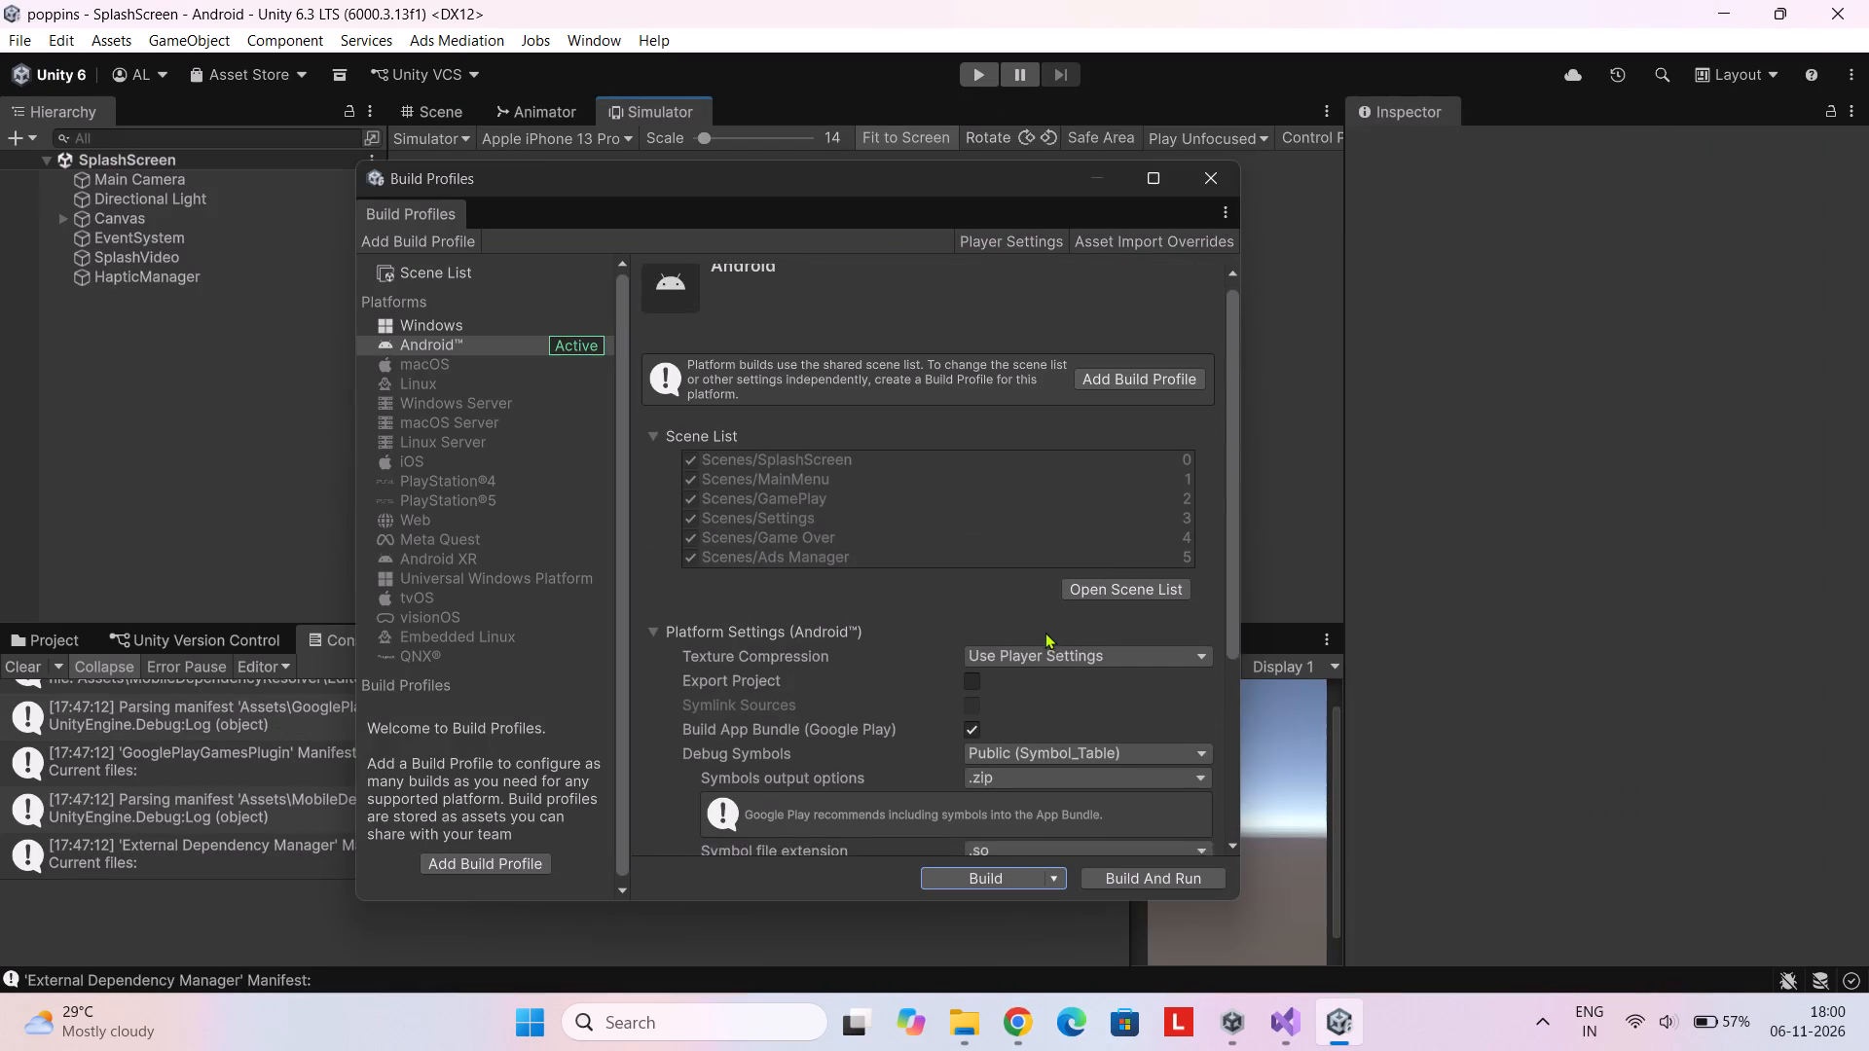
scroll(1045, 632, down, 2)
click(1193, 185)
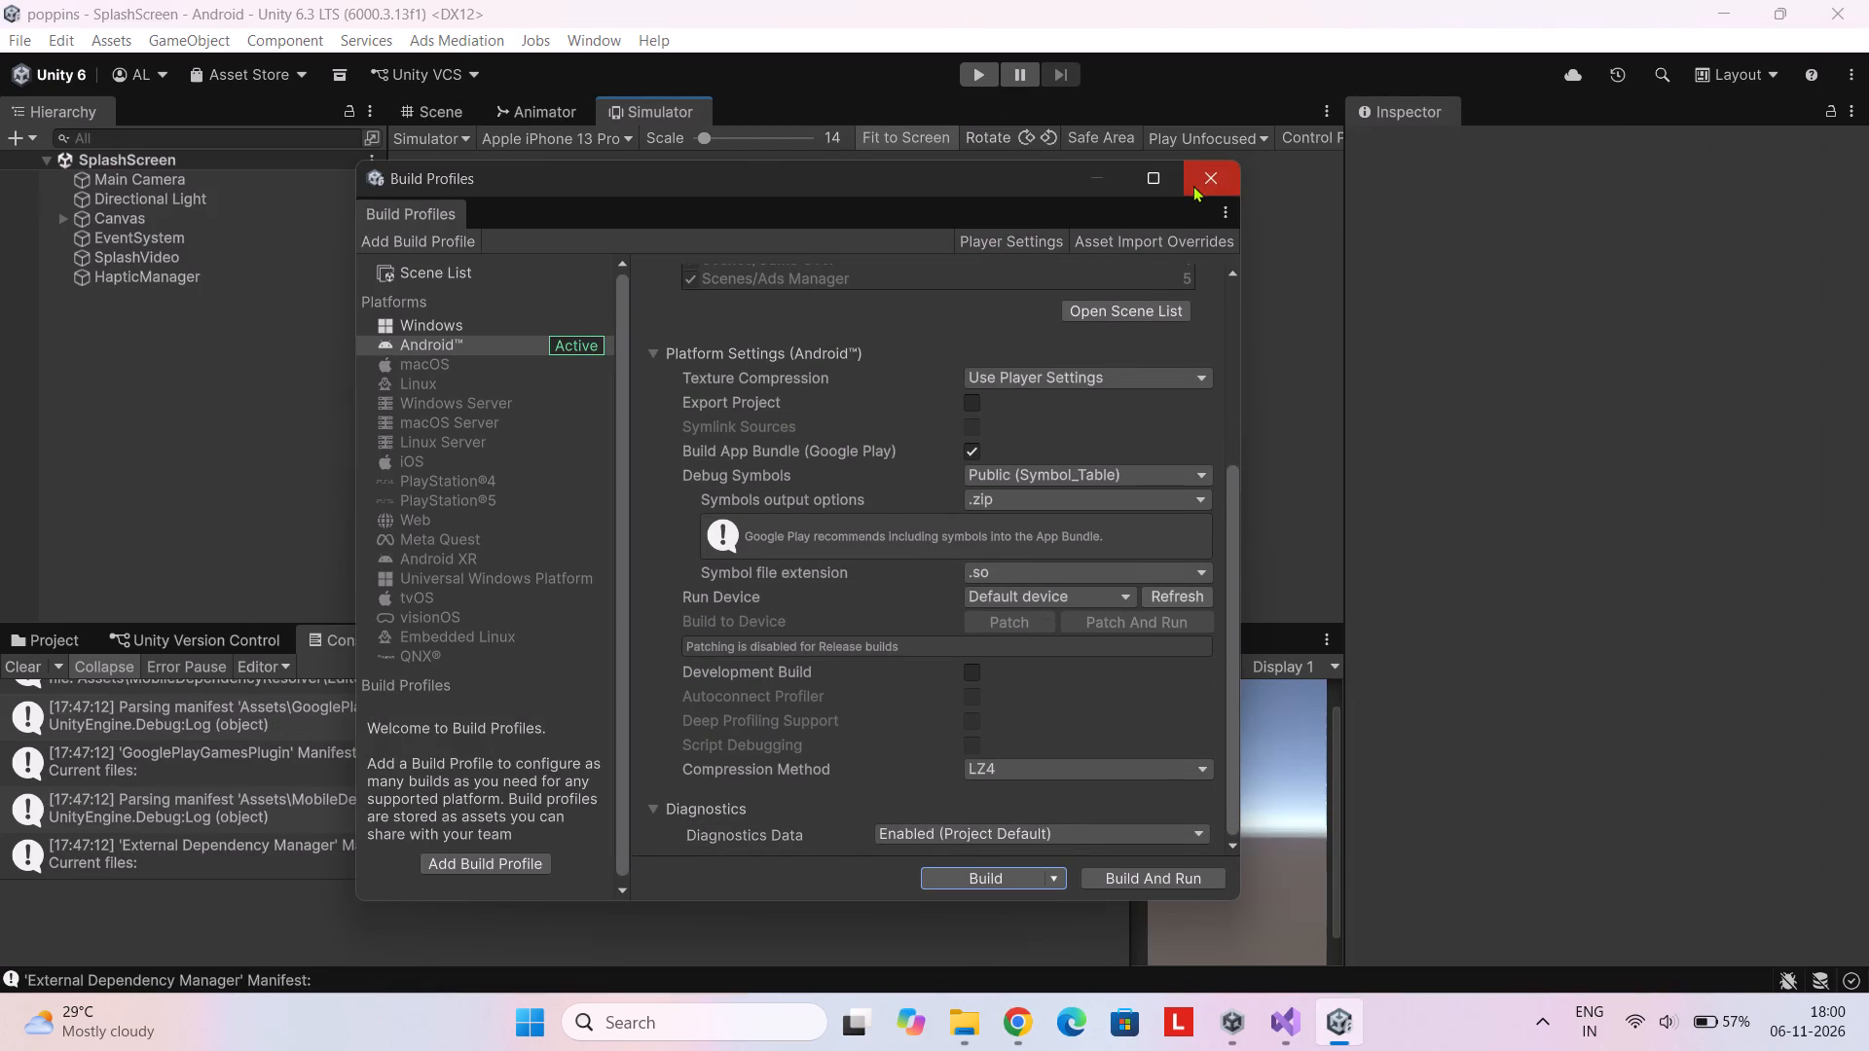
Look through the Unity Console messages and clear them all.
scroll(573, 769, down, 2)
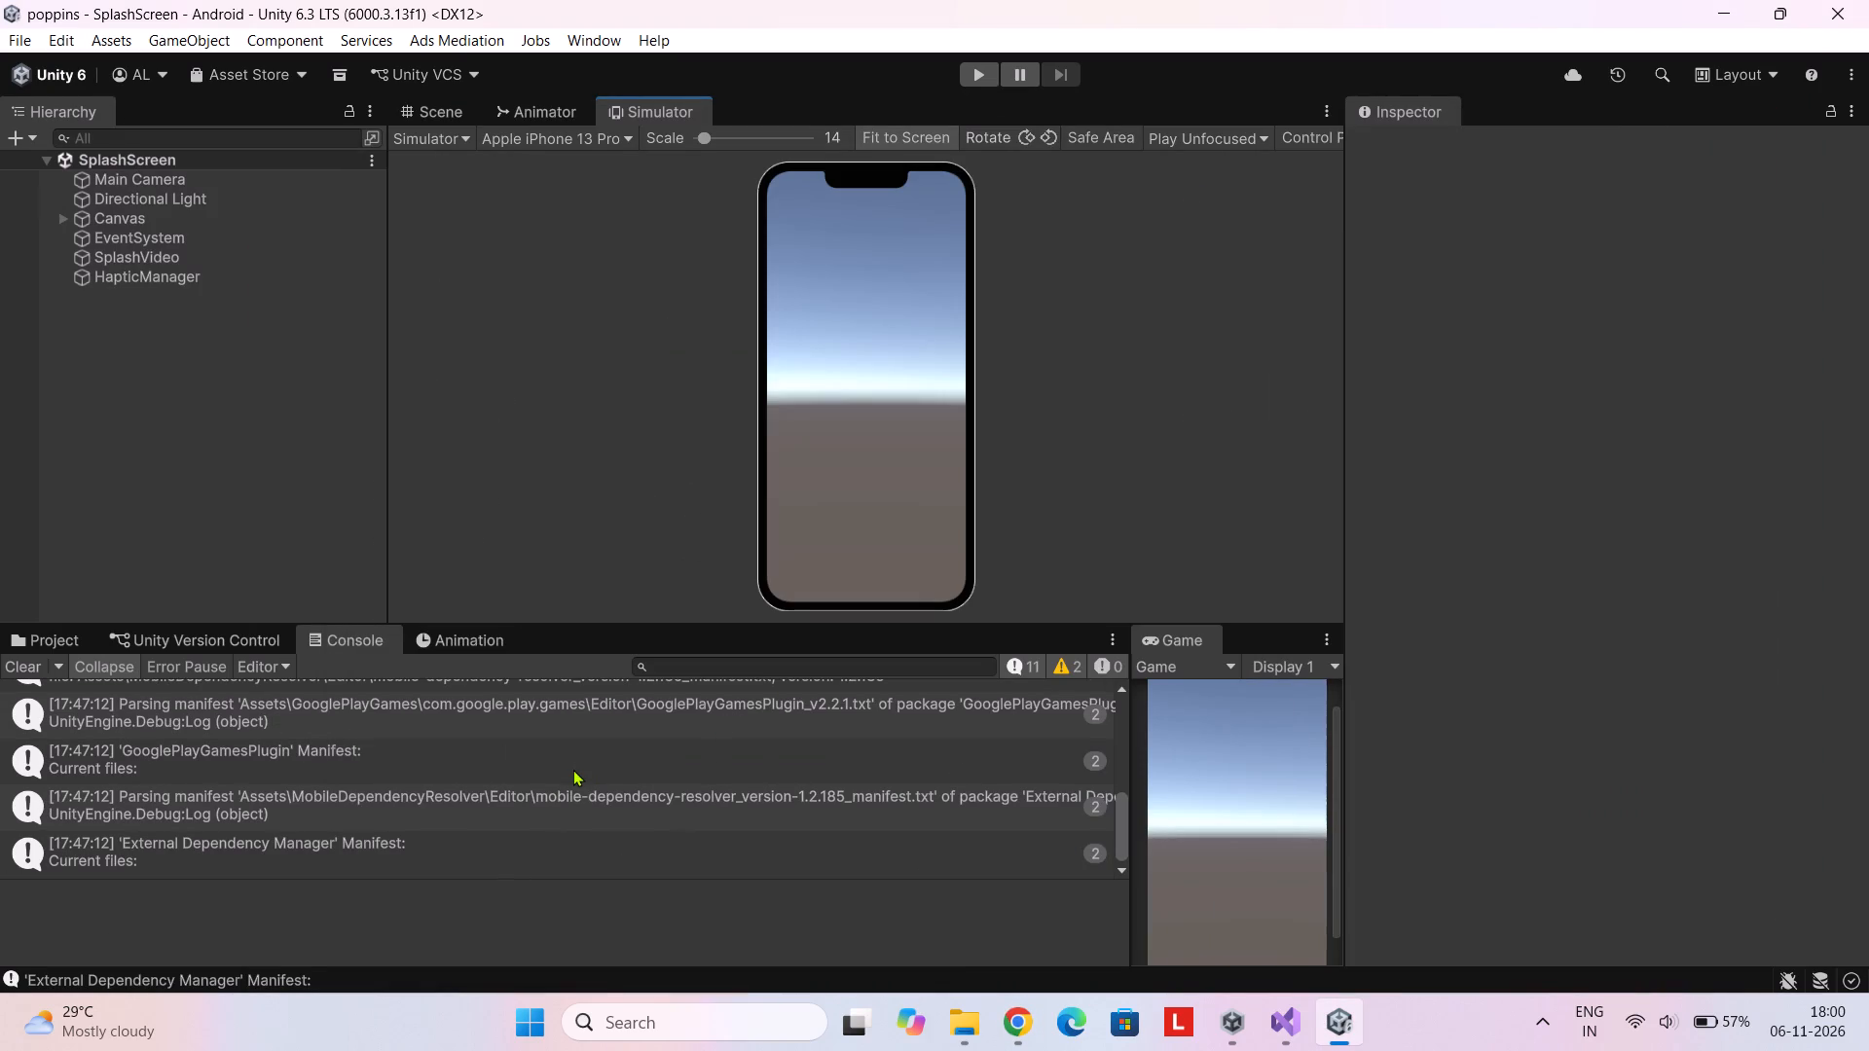
scroll(573, 769, down, 1)
scroll(573, 769, up, 1)
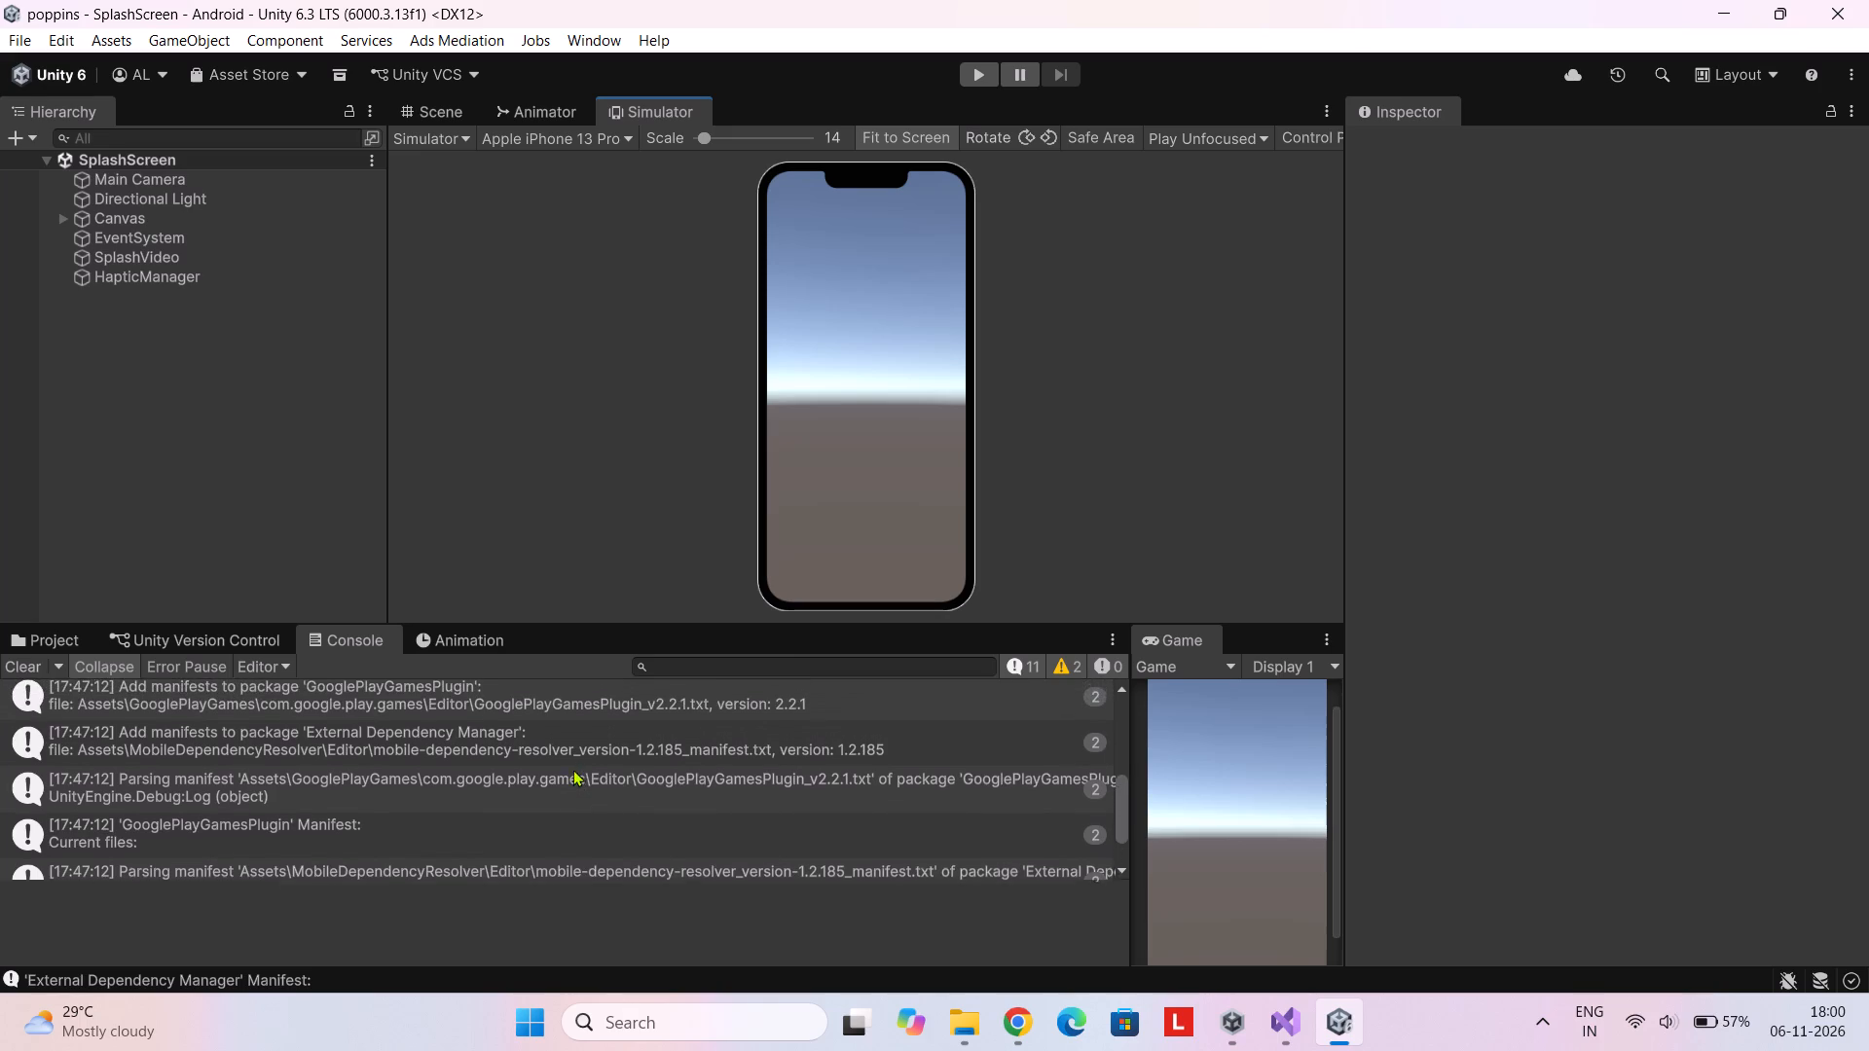
scroll(573, 769, up, 1)
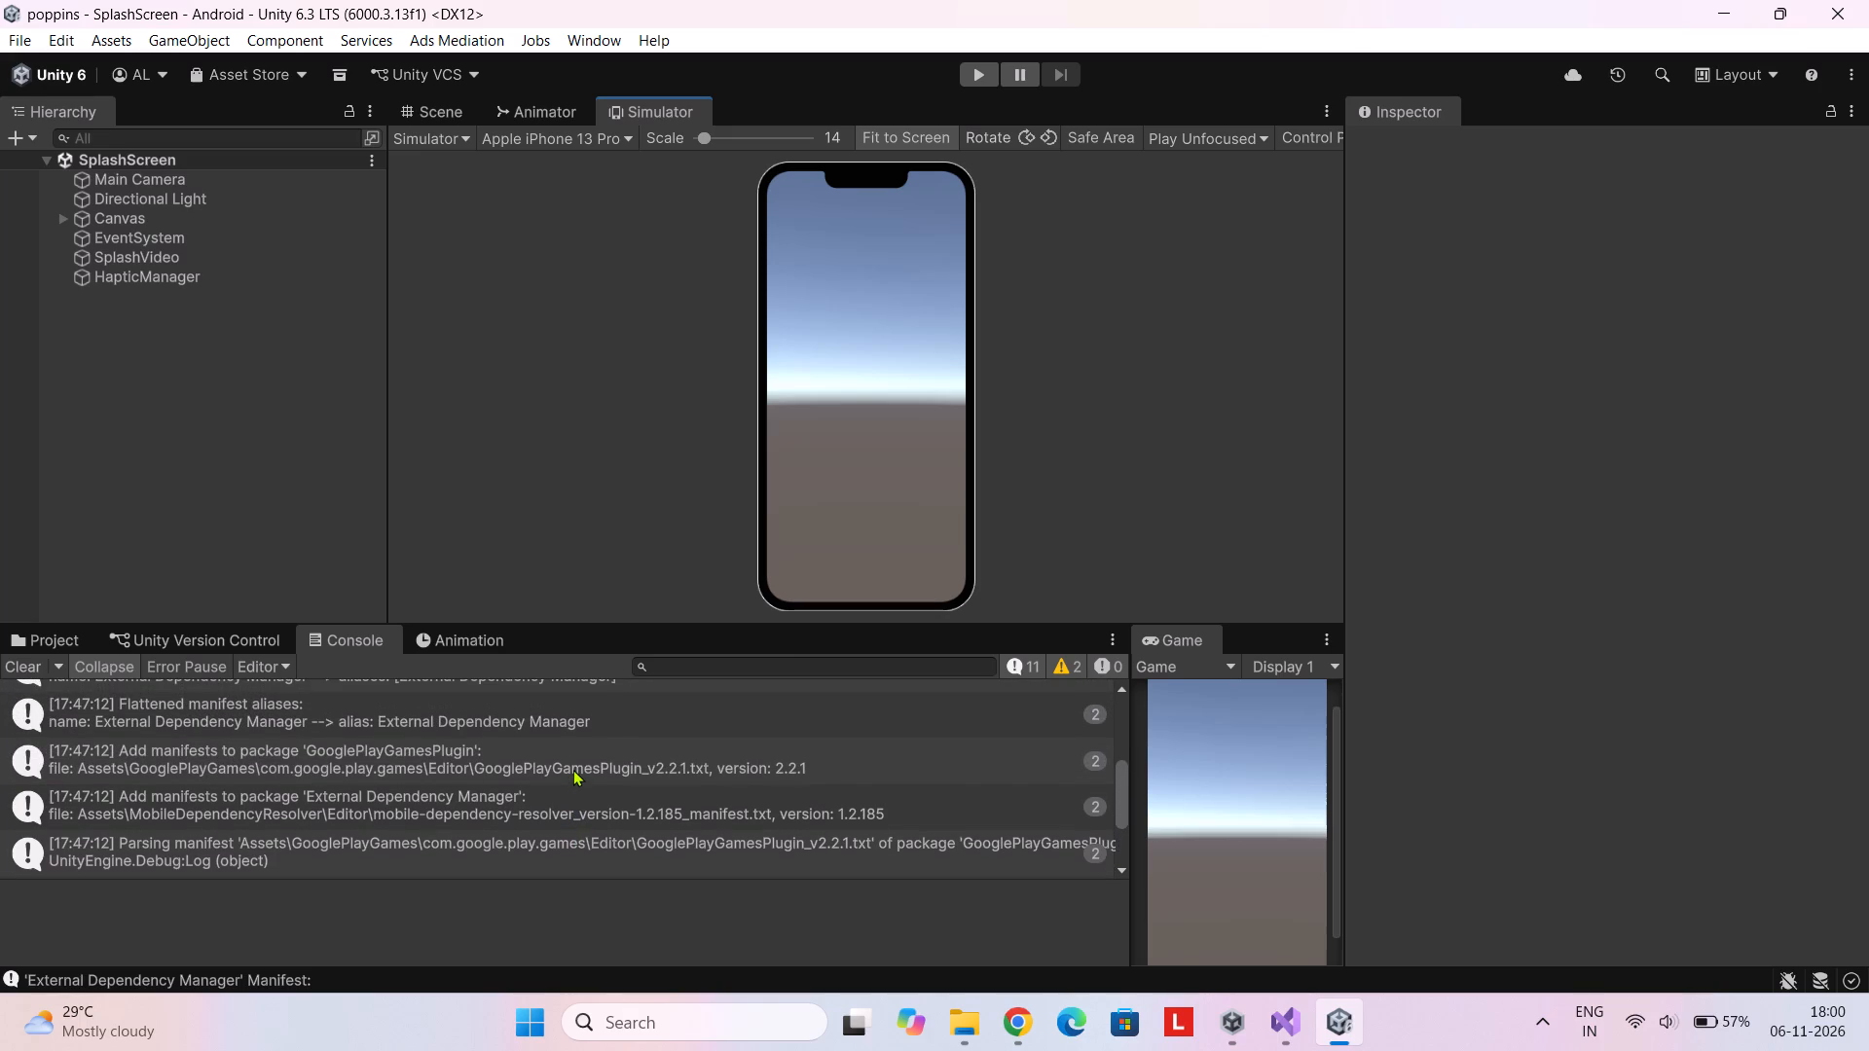
scroll(573, 769, up, 7)
scroll(463, 839, down, 10)
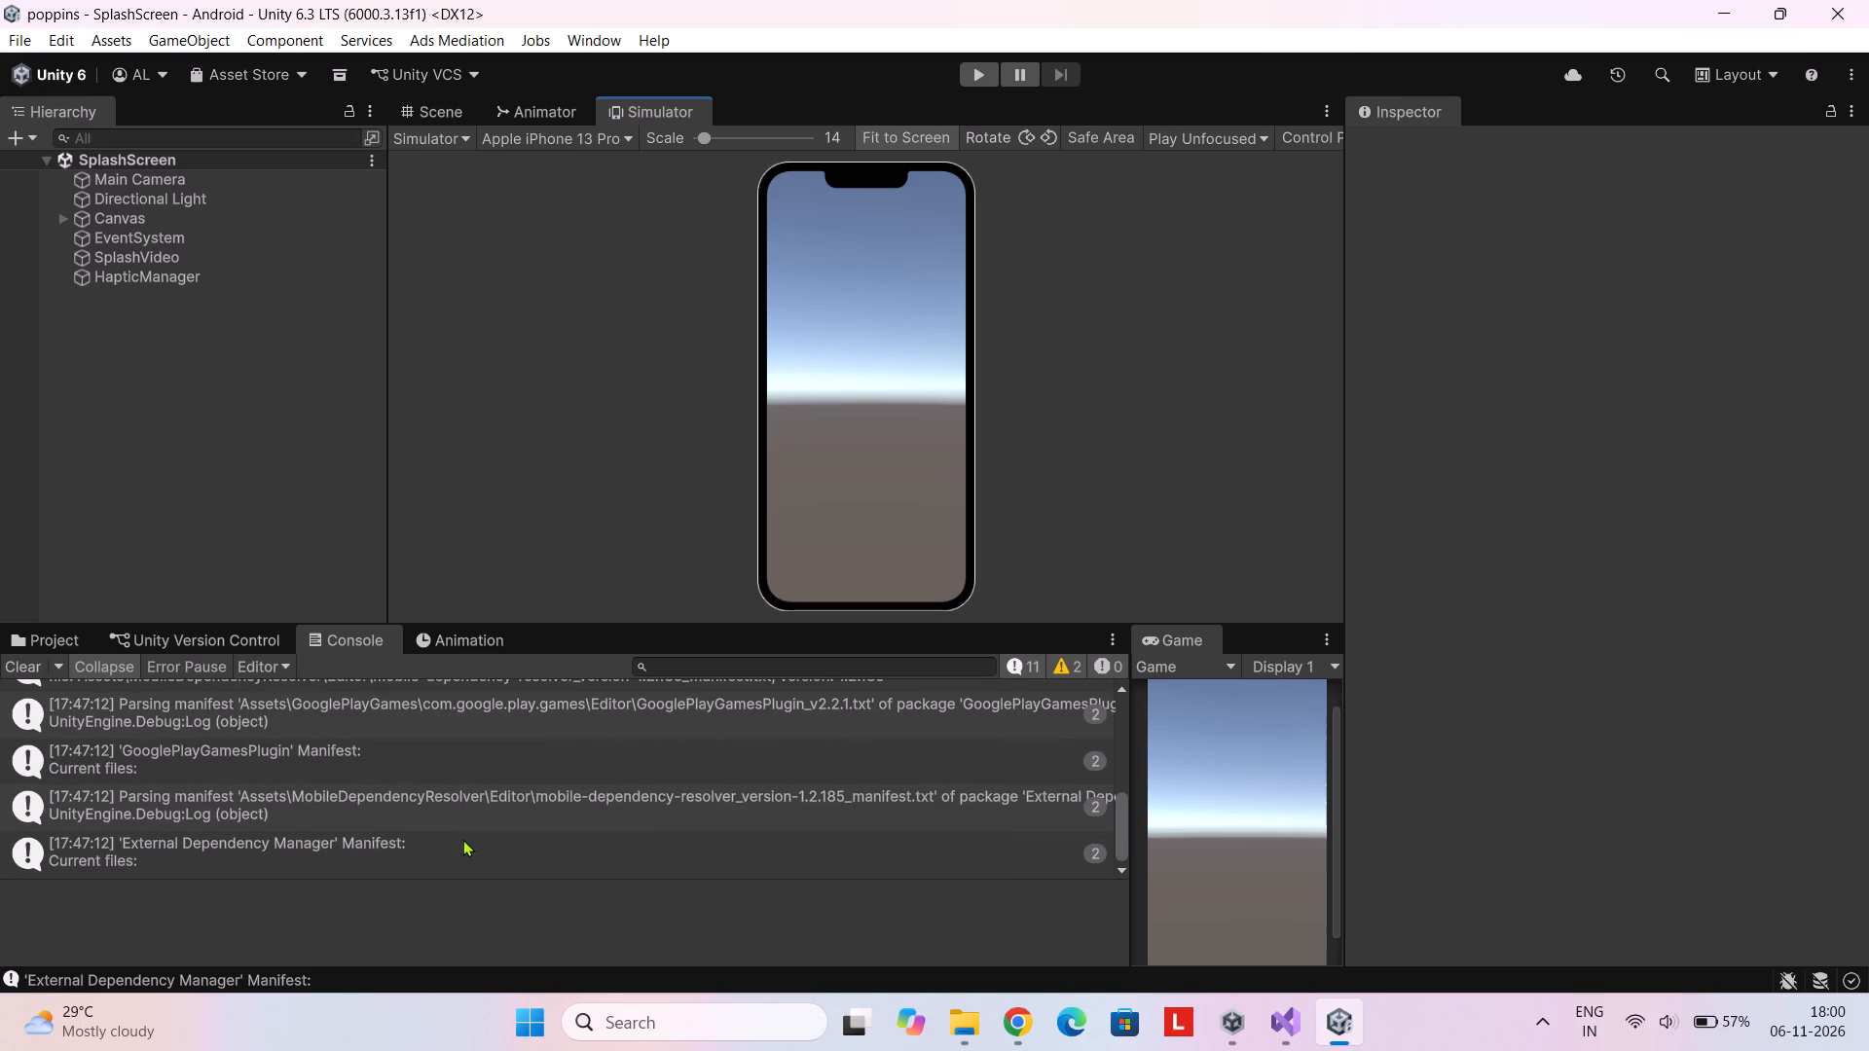
click(25, 666)
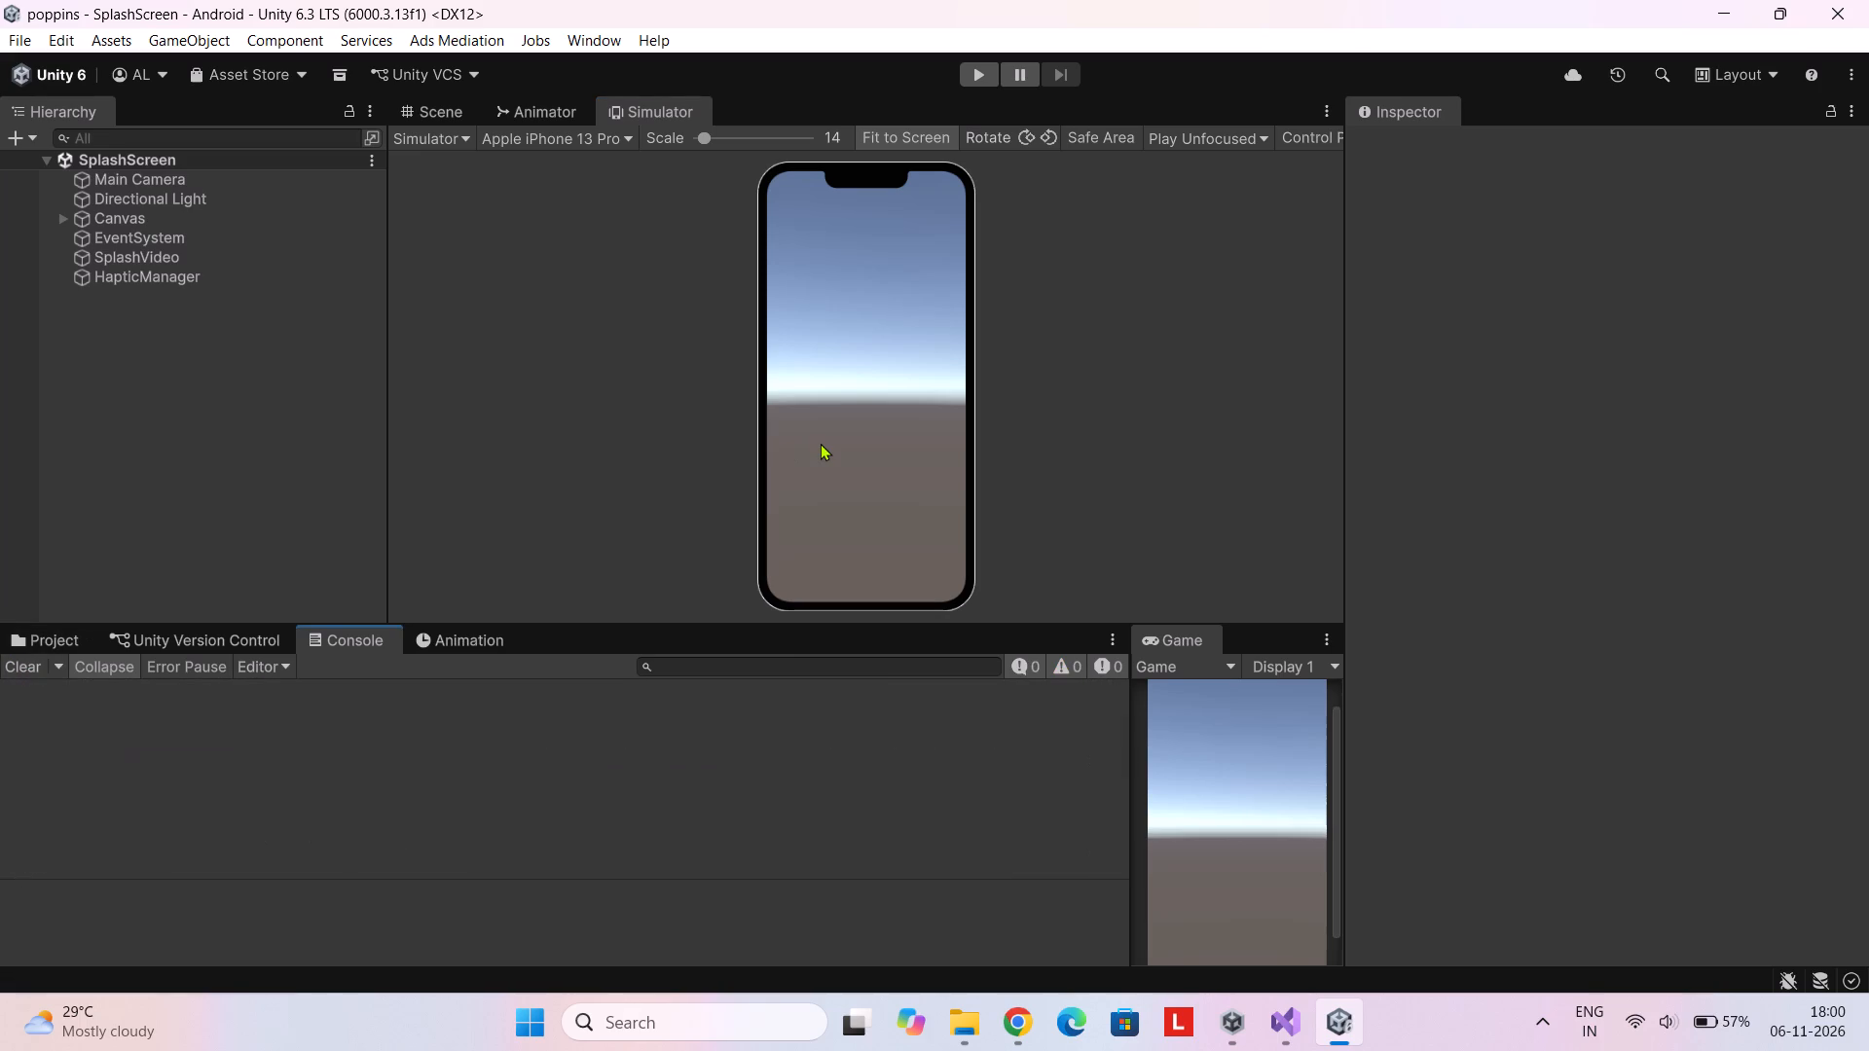
Minimise the Unity editor and close Unity Hub.
click(1717, 5)
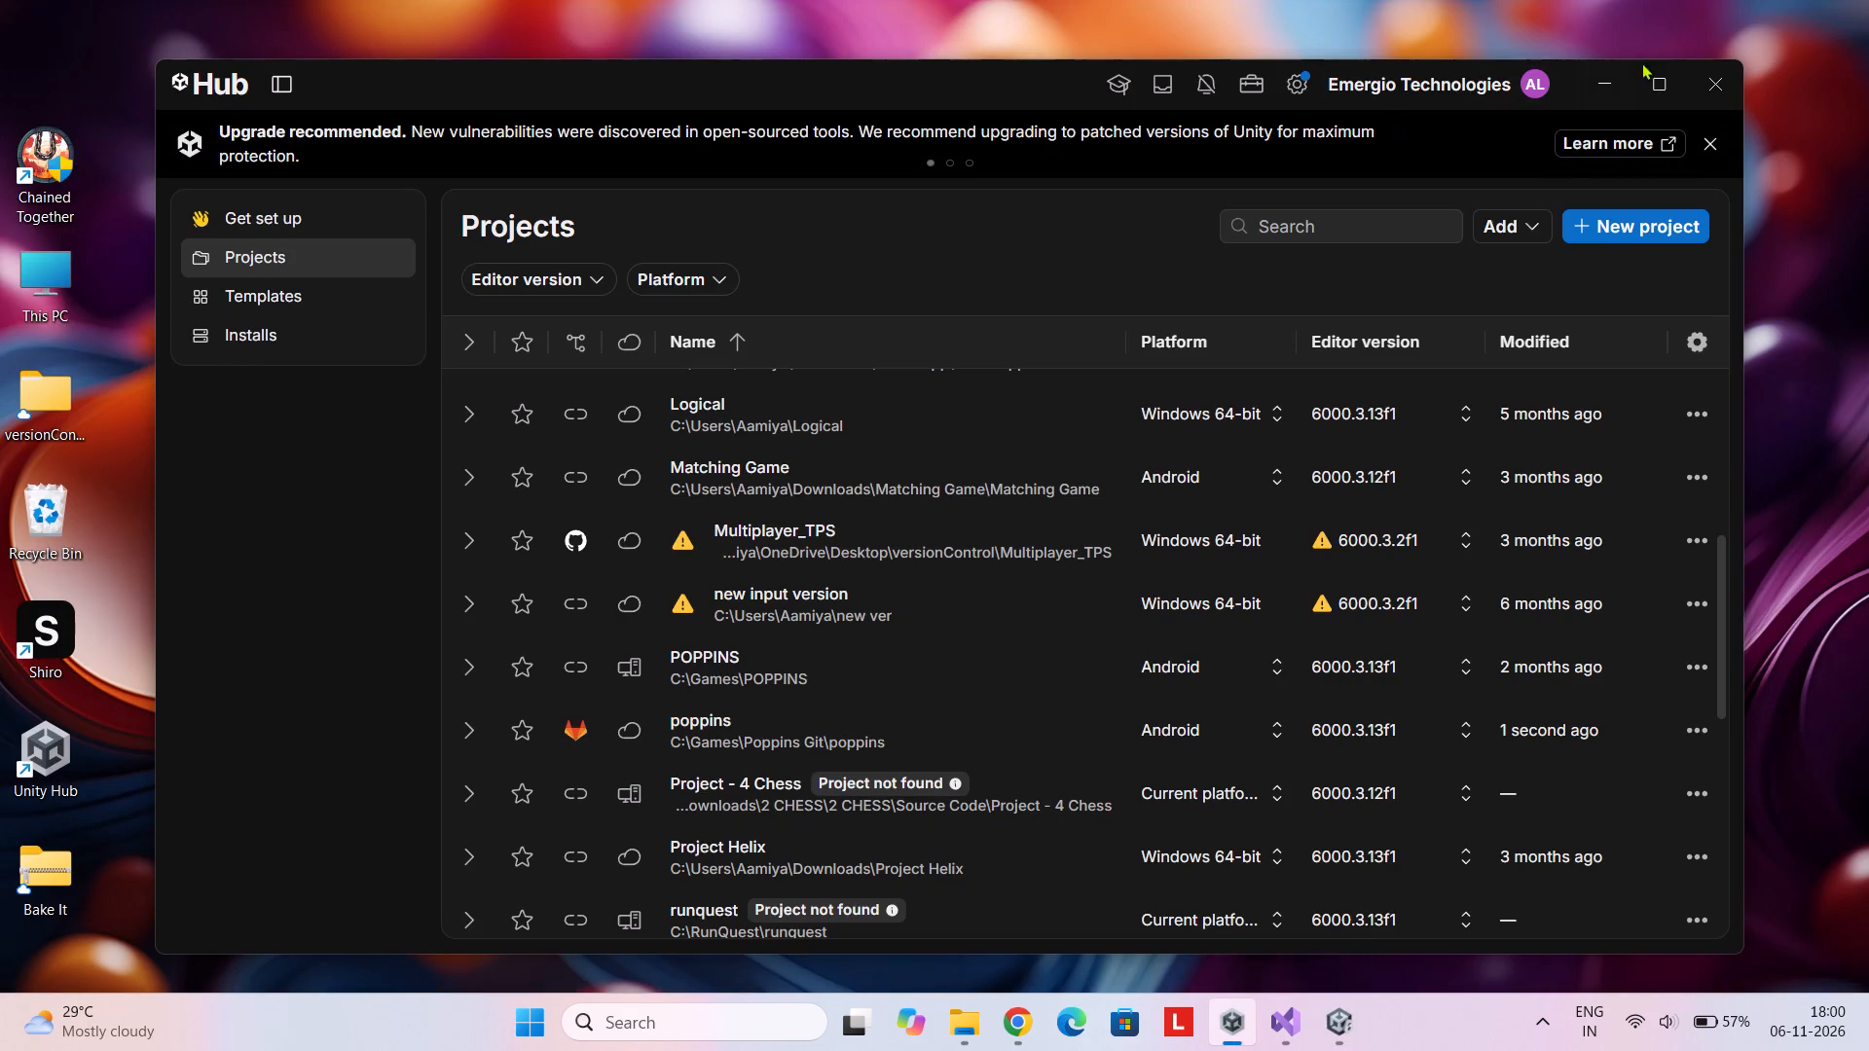
scroll(995, 471, up, 5)
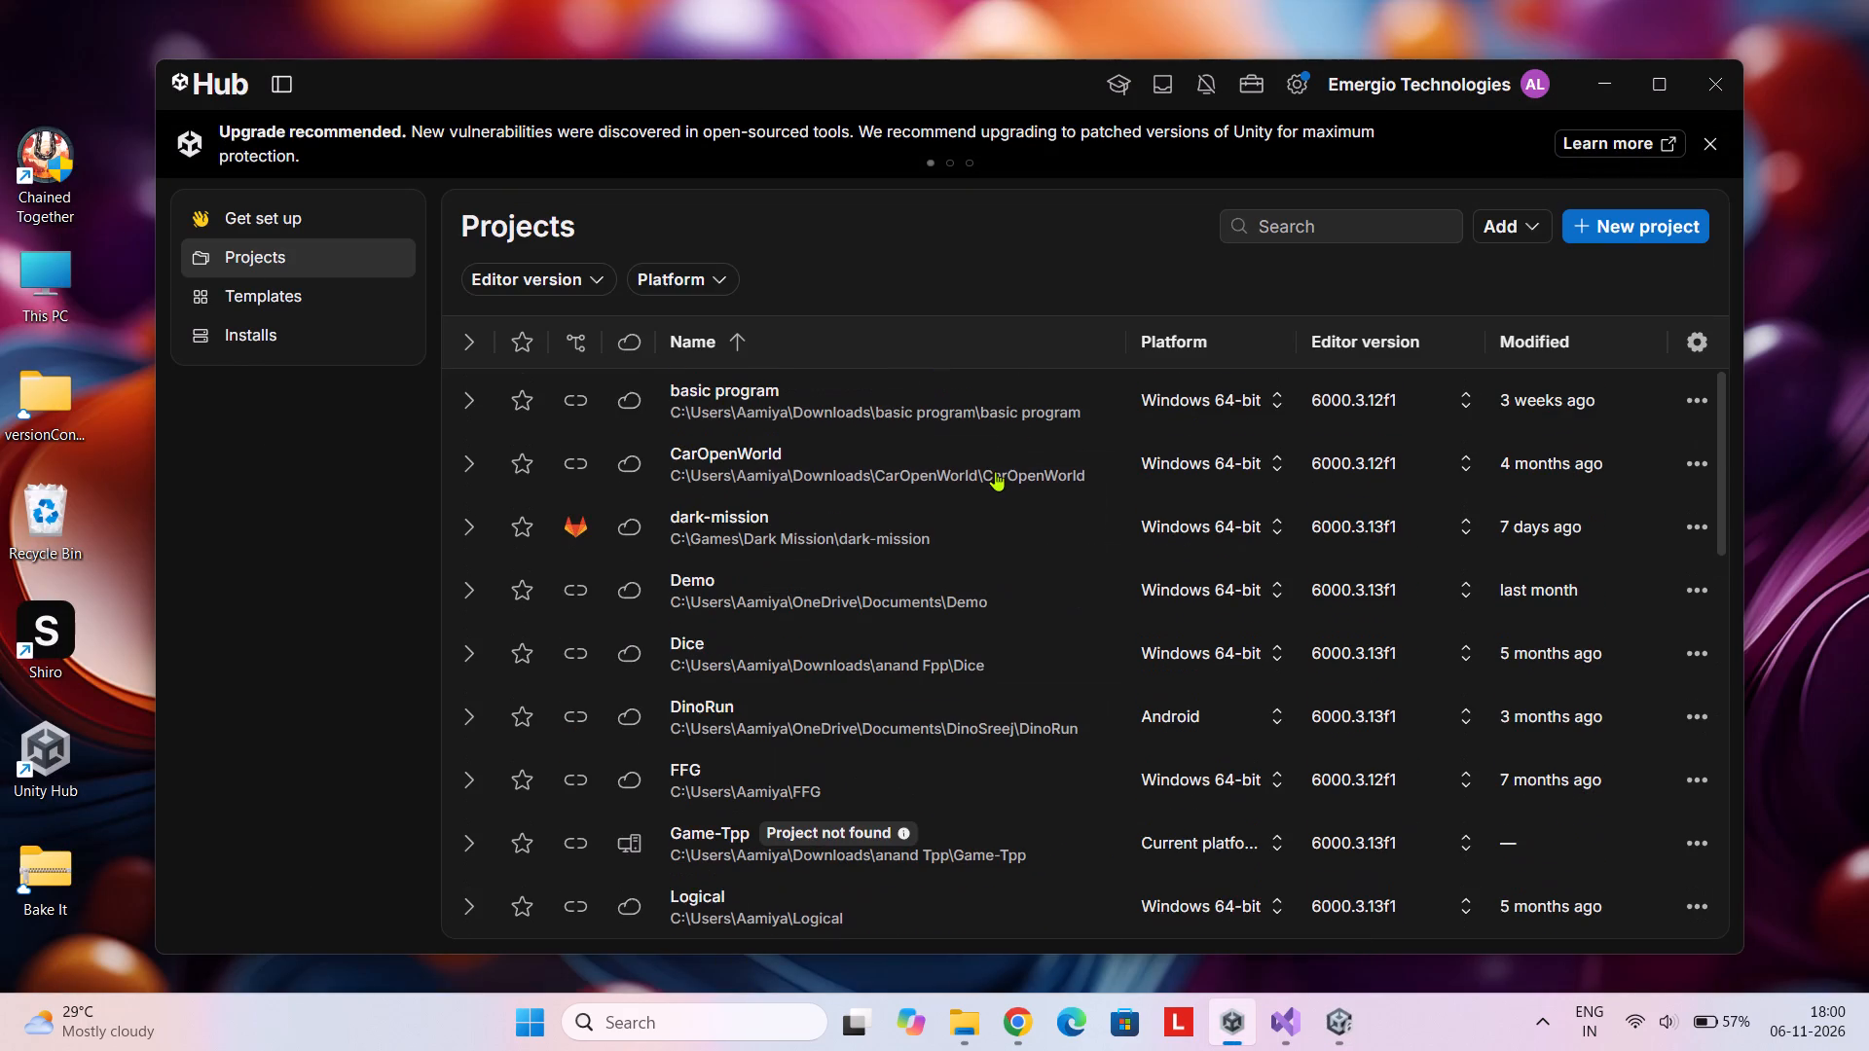
click(1728, 85)
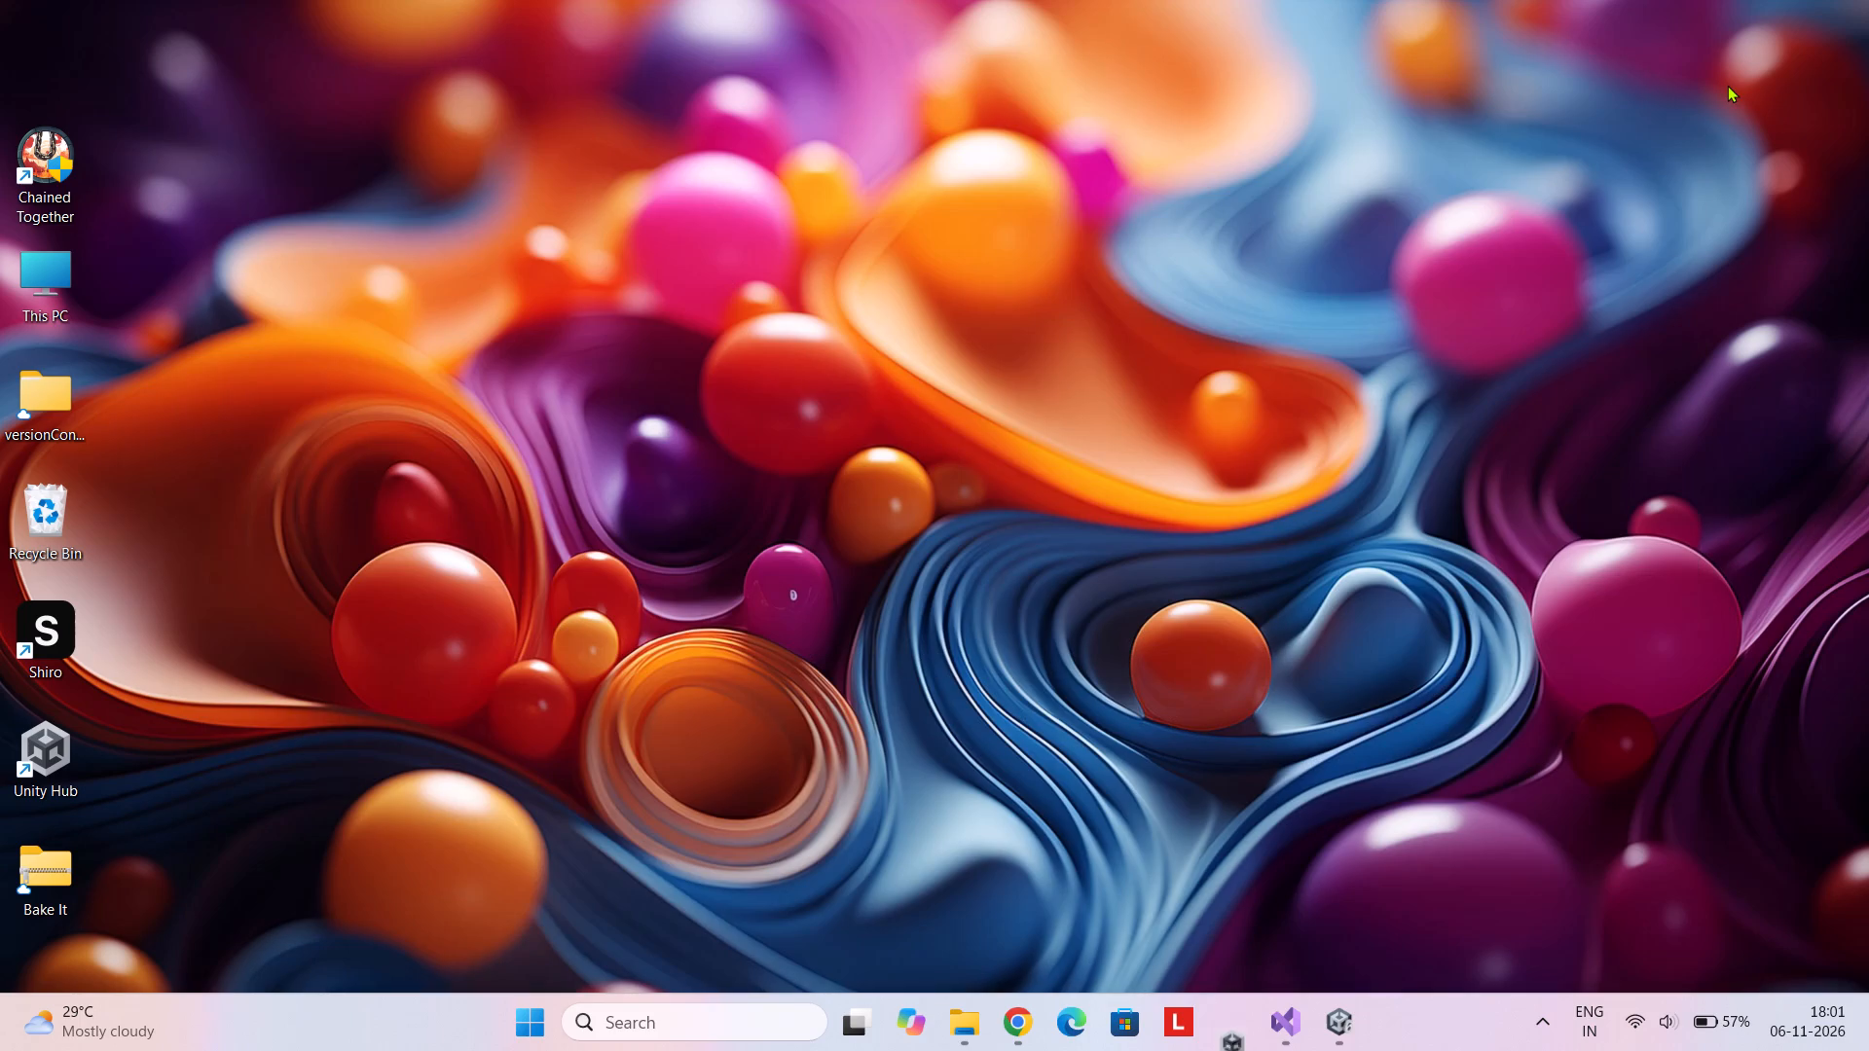
Switch to Chrome, reload the Attendance Activity page once more and close the browser.
click(1050, 1021)
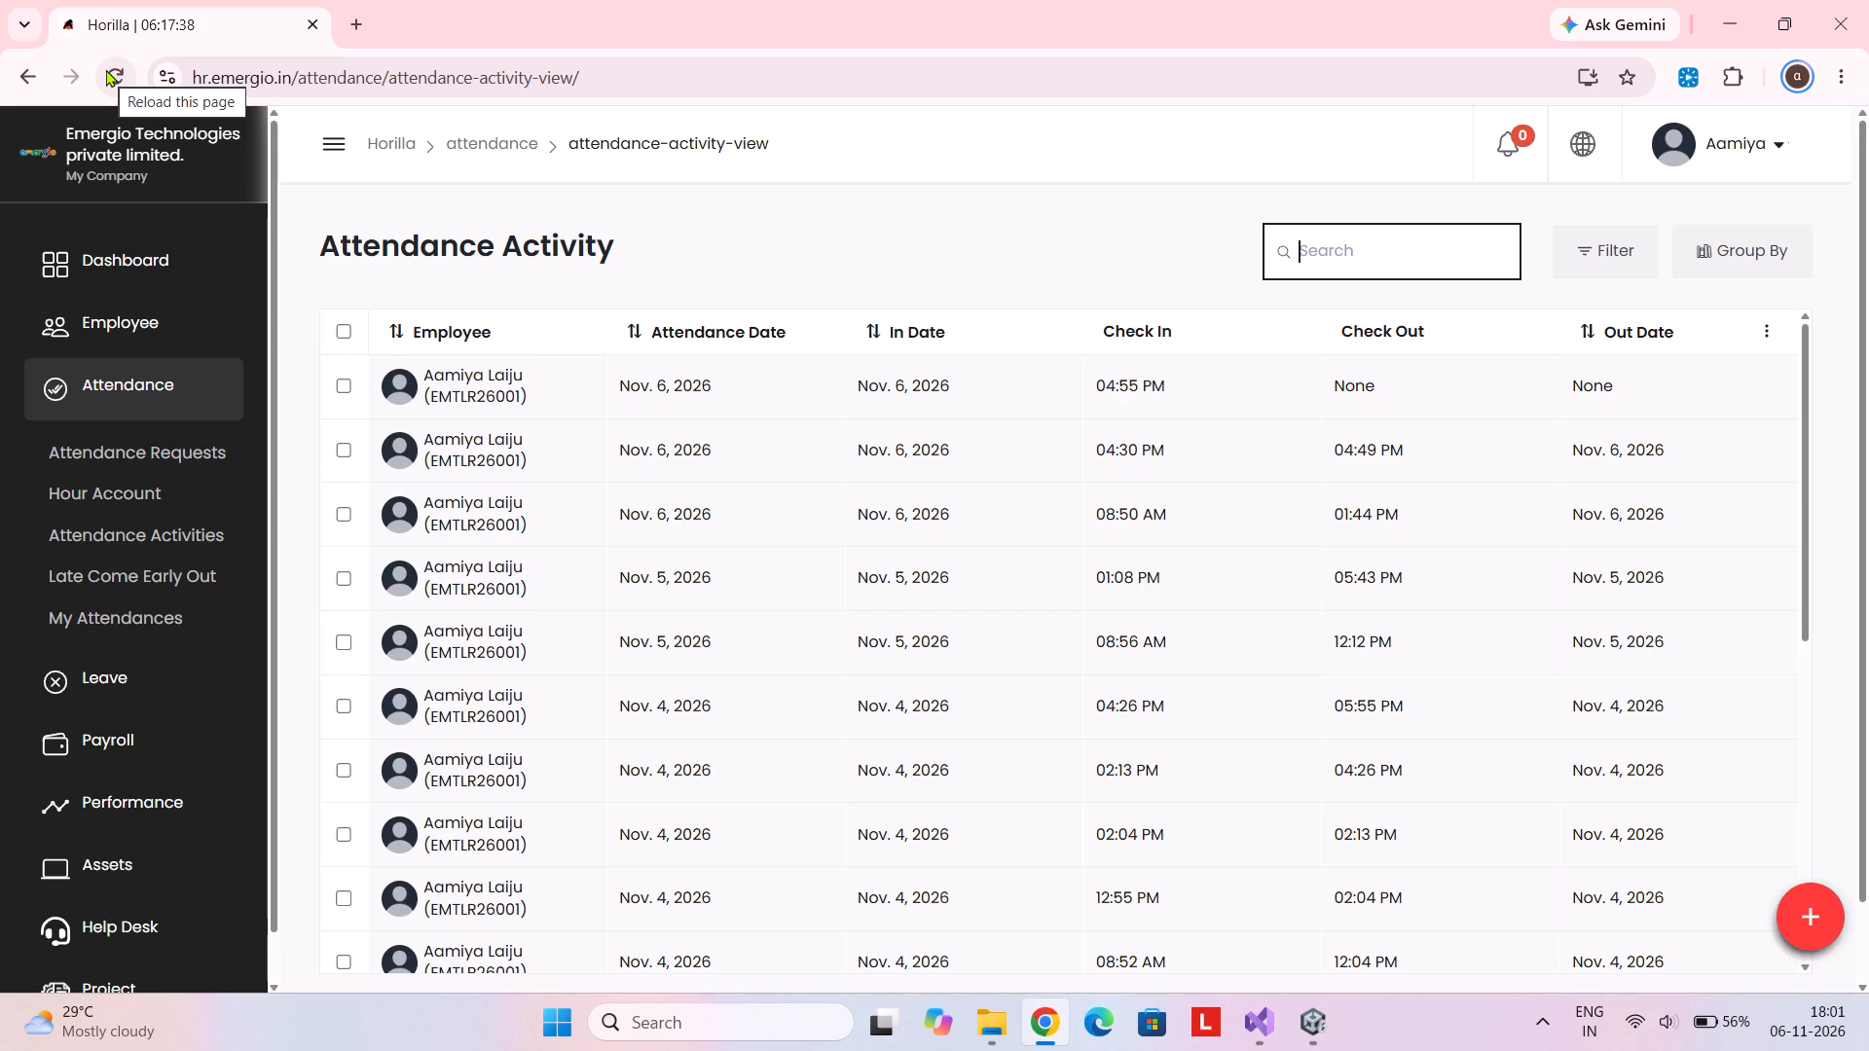
click(106, 69)
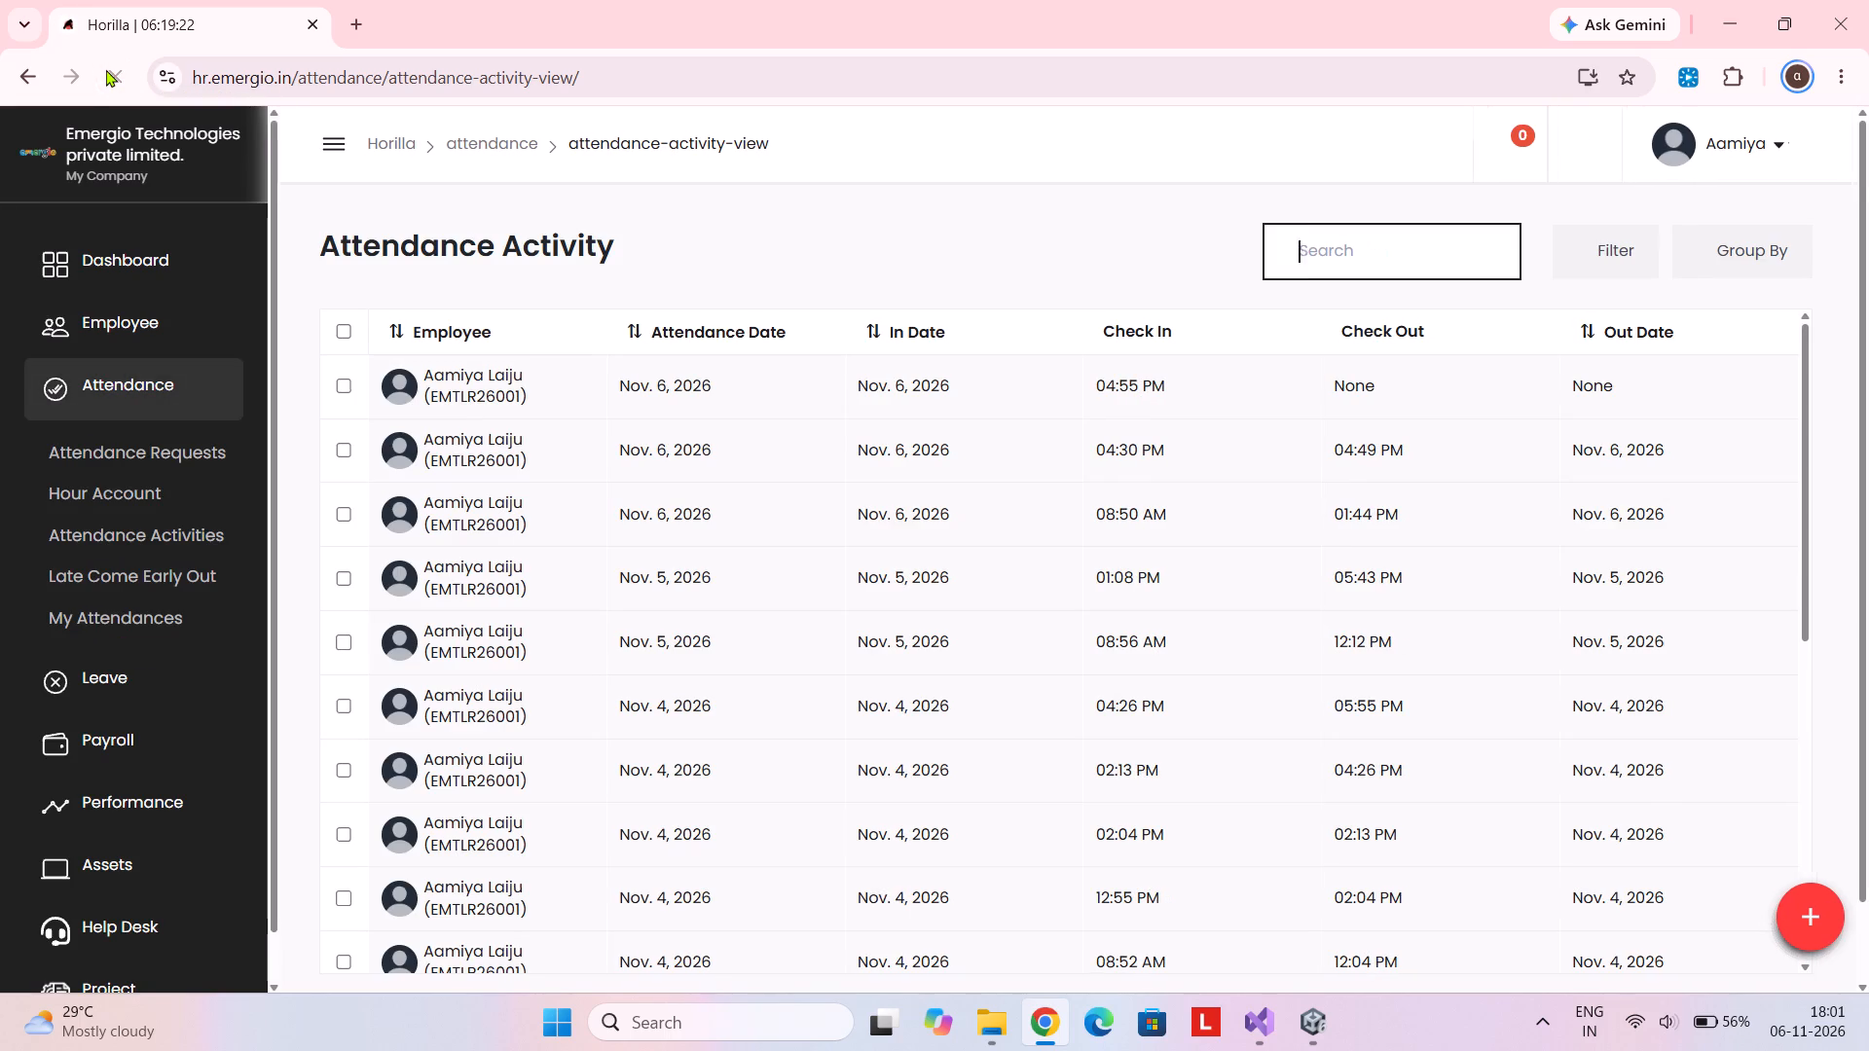
click(307, 17)
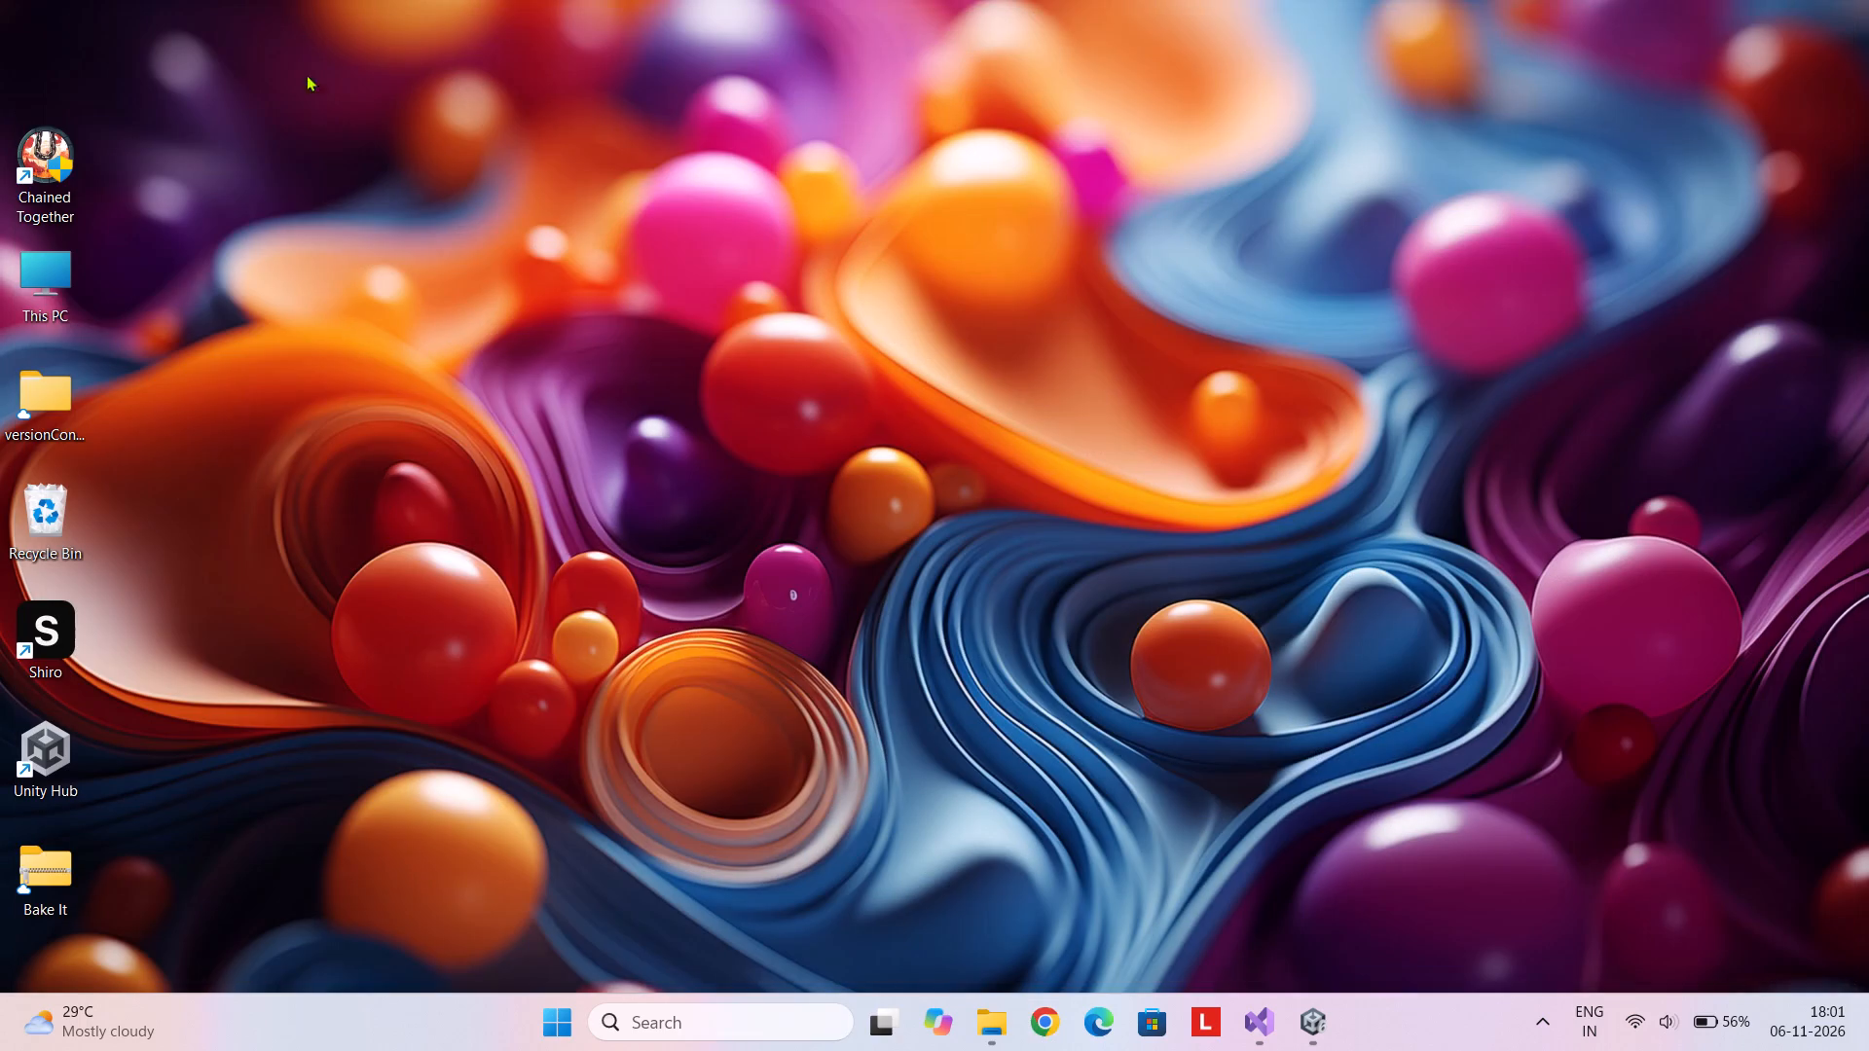
Close the File Explorer window showing the Games folder and the Unity editor with the poppins project.
click(991, 1025)
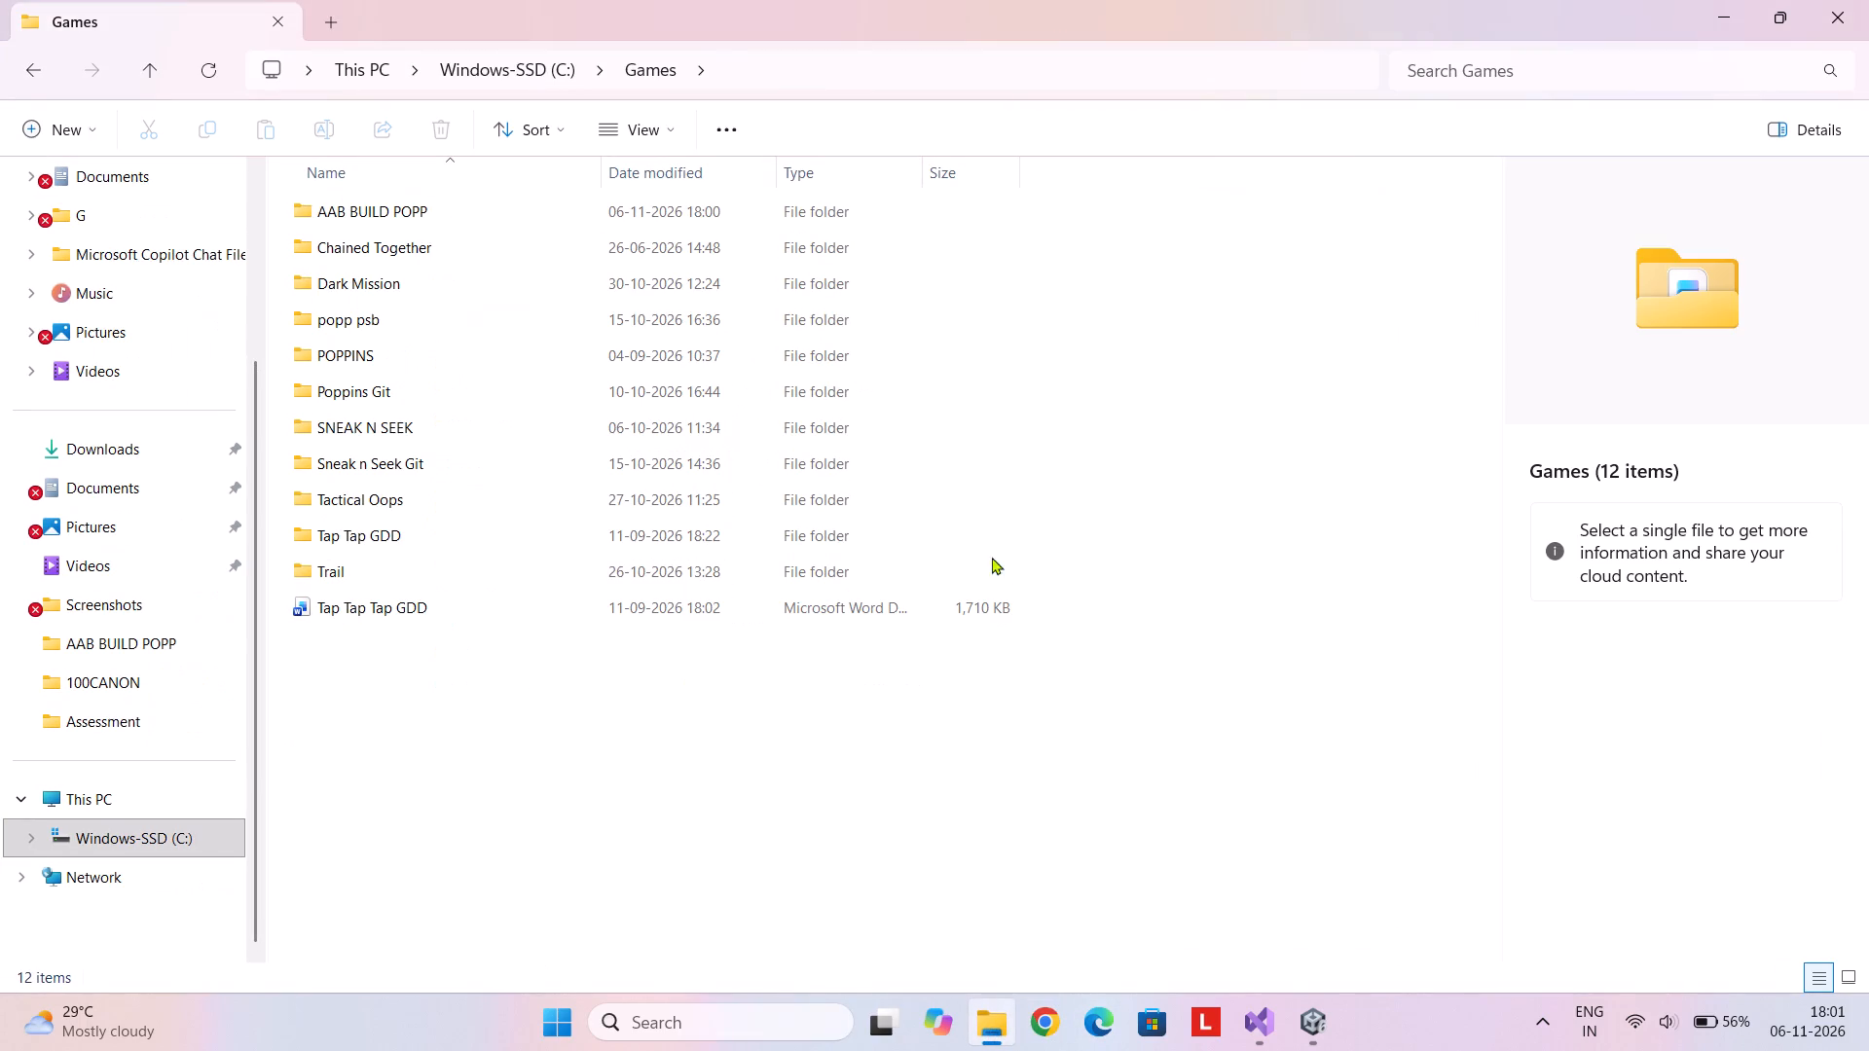
click(286, 21)
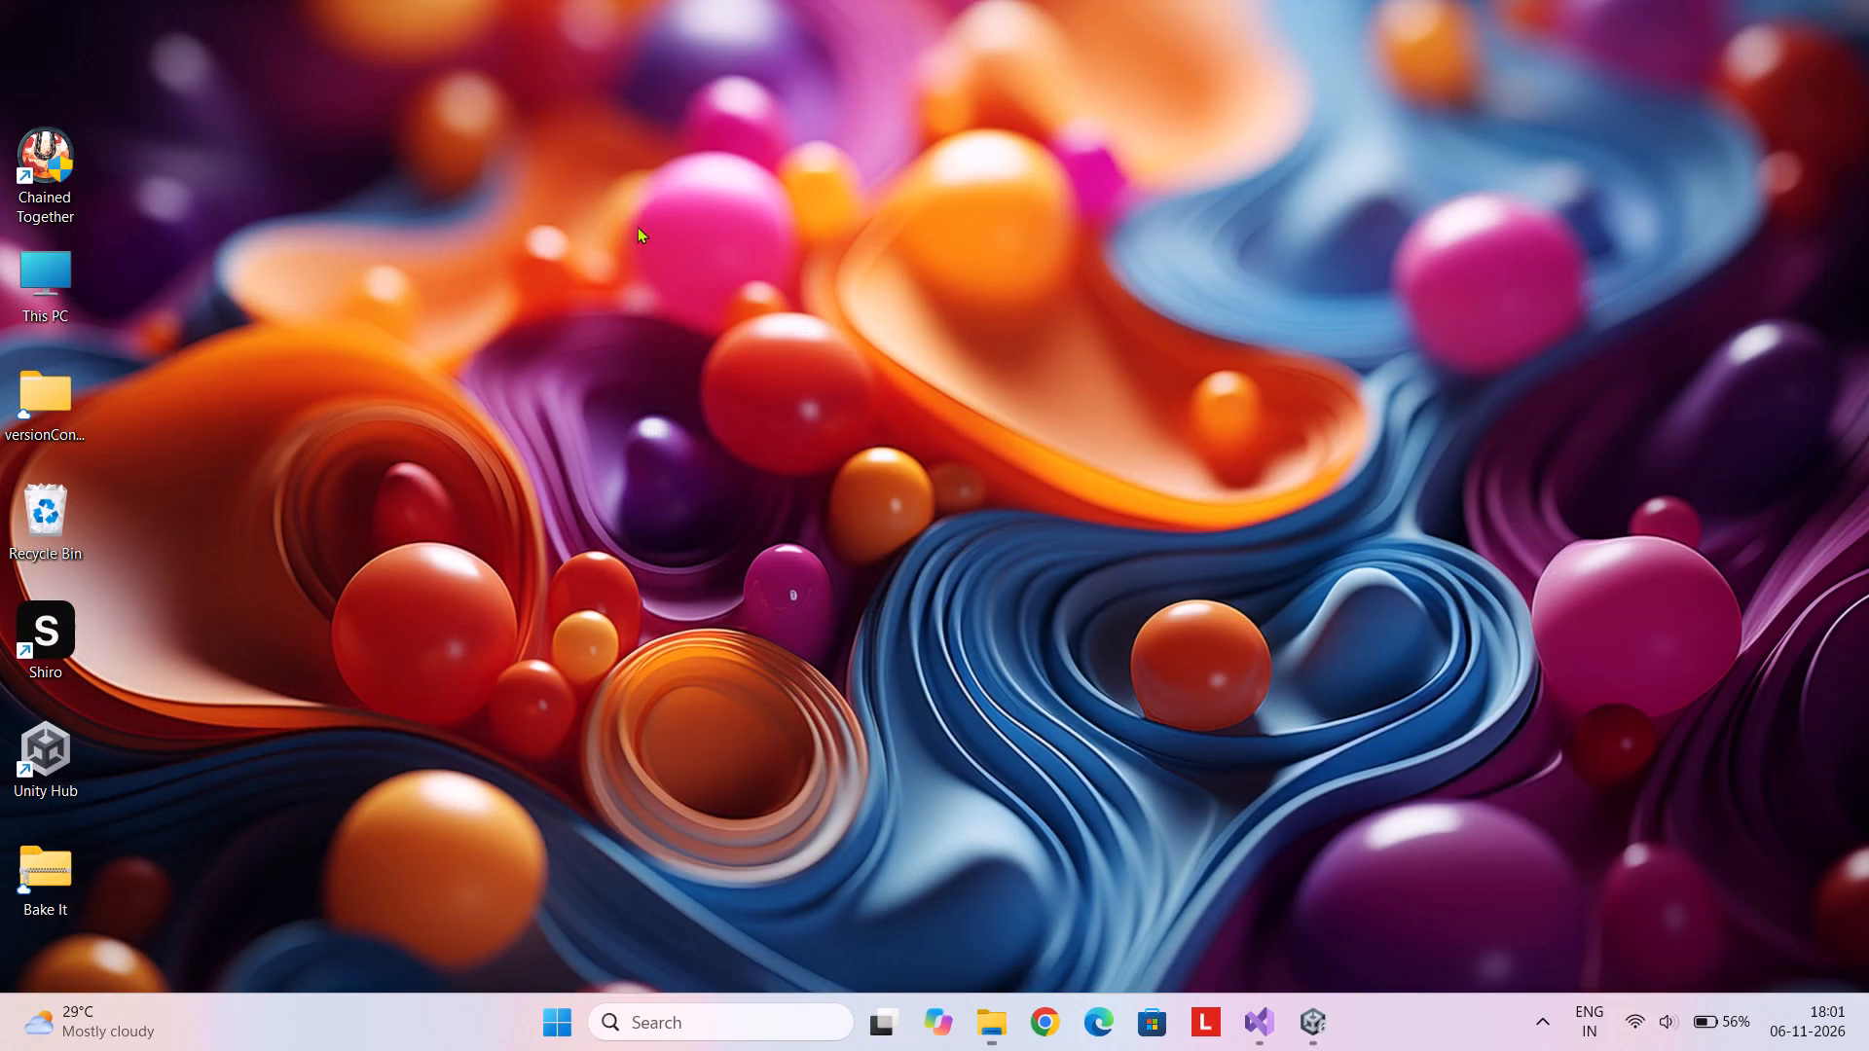
click(1304, 1002)
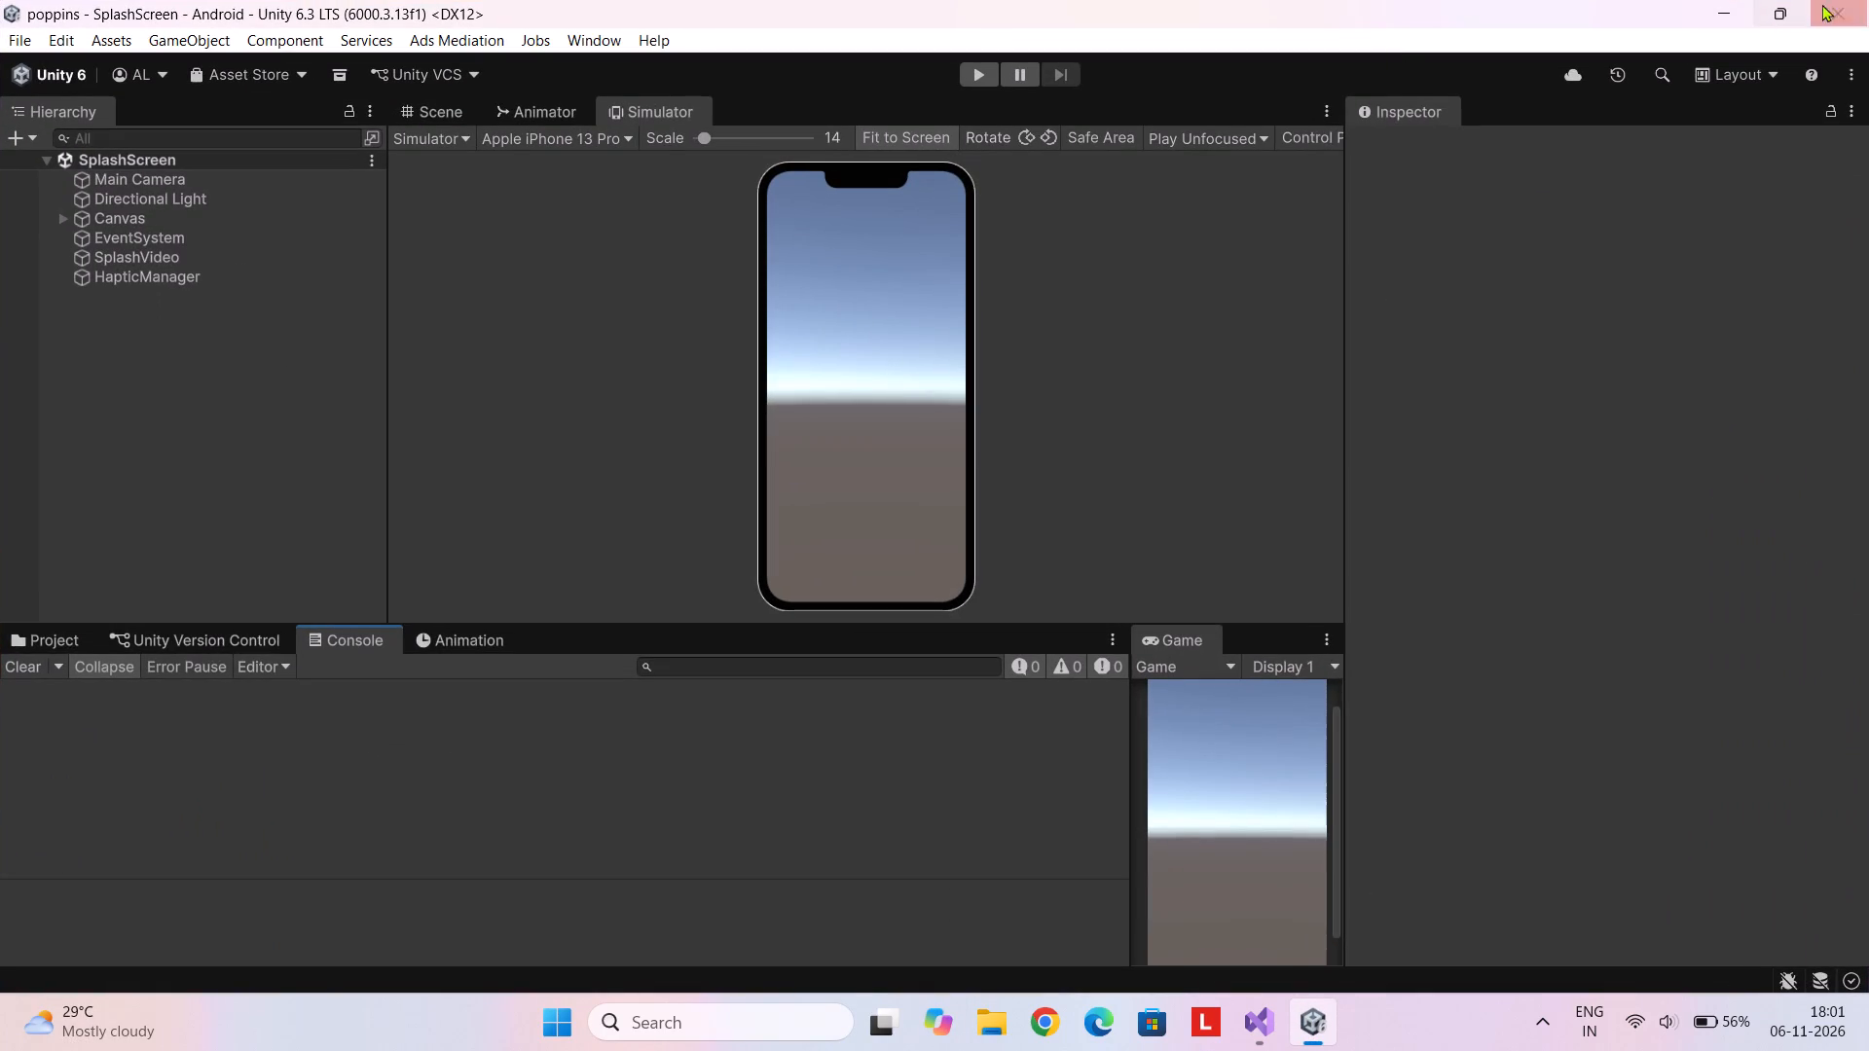
click(1833, 0)
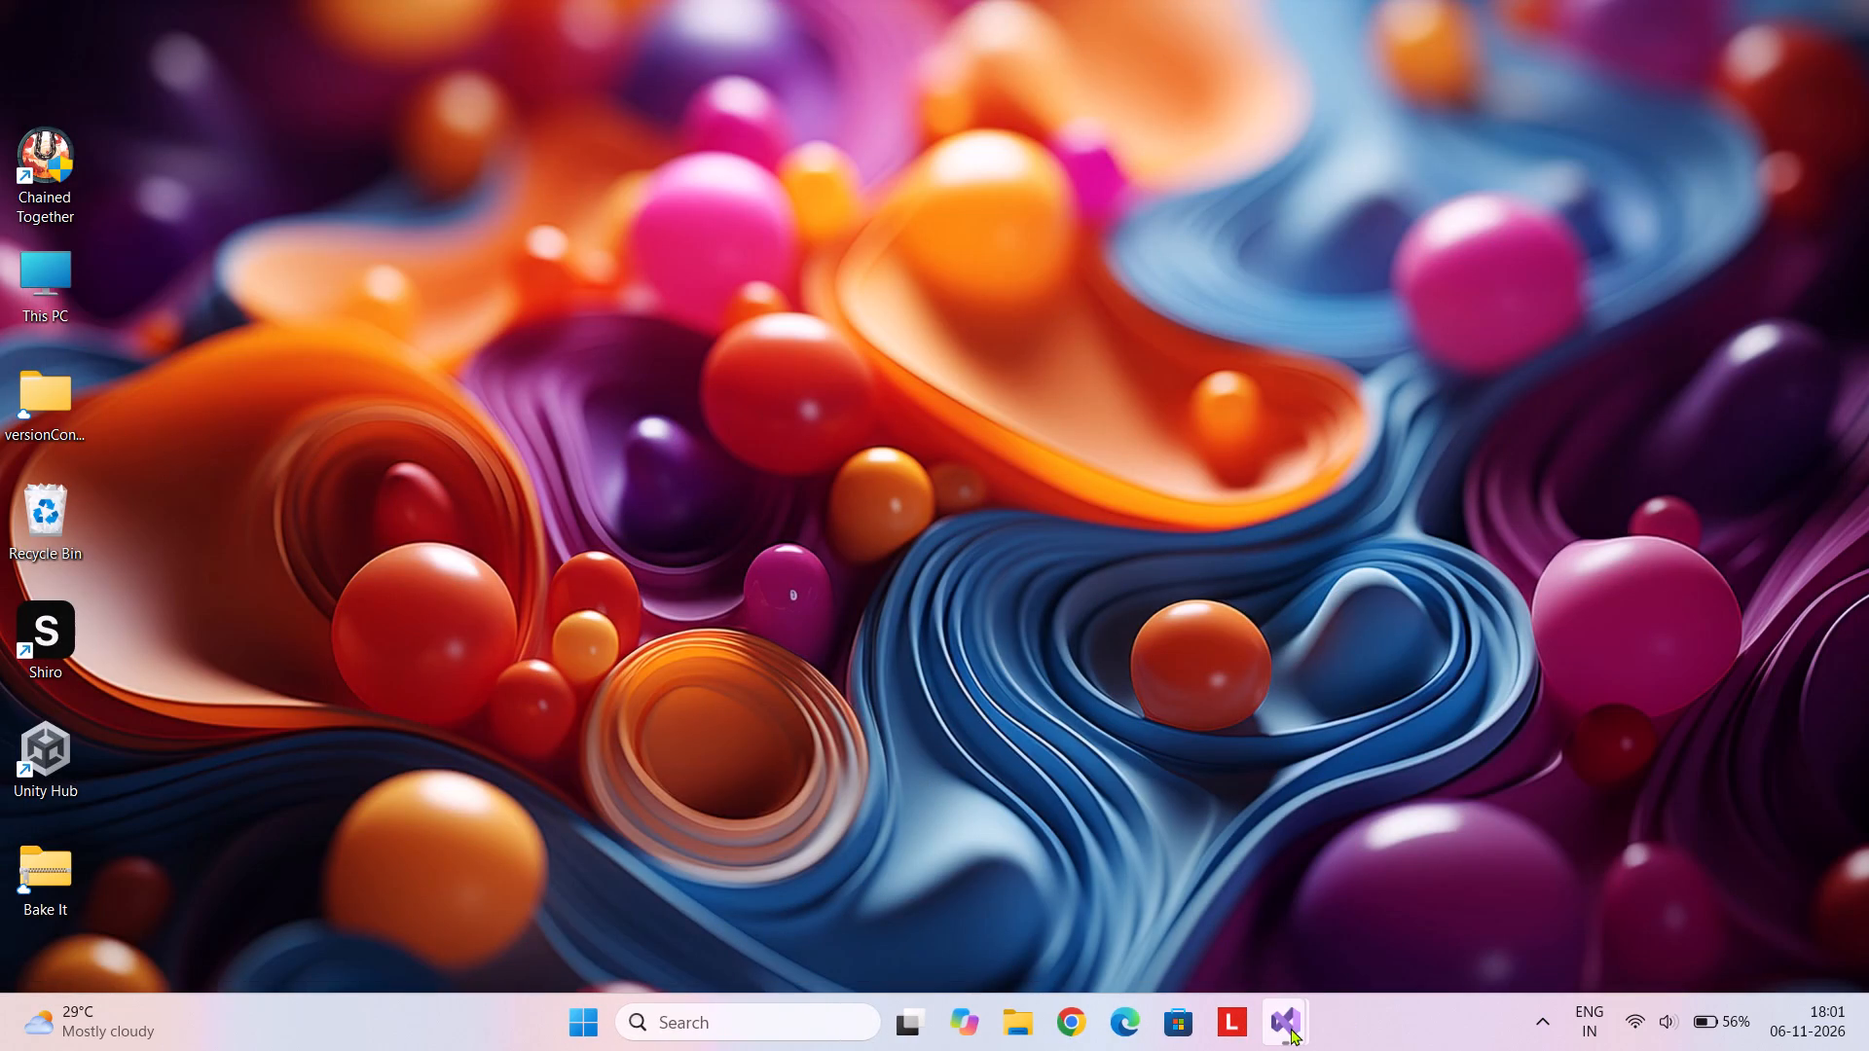
Close both open Visual Studio windows, POPPINS and Trail.
click(1291, 1028)
click(1464, 810)
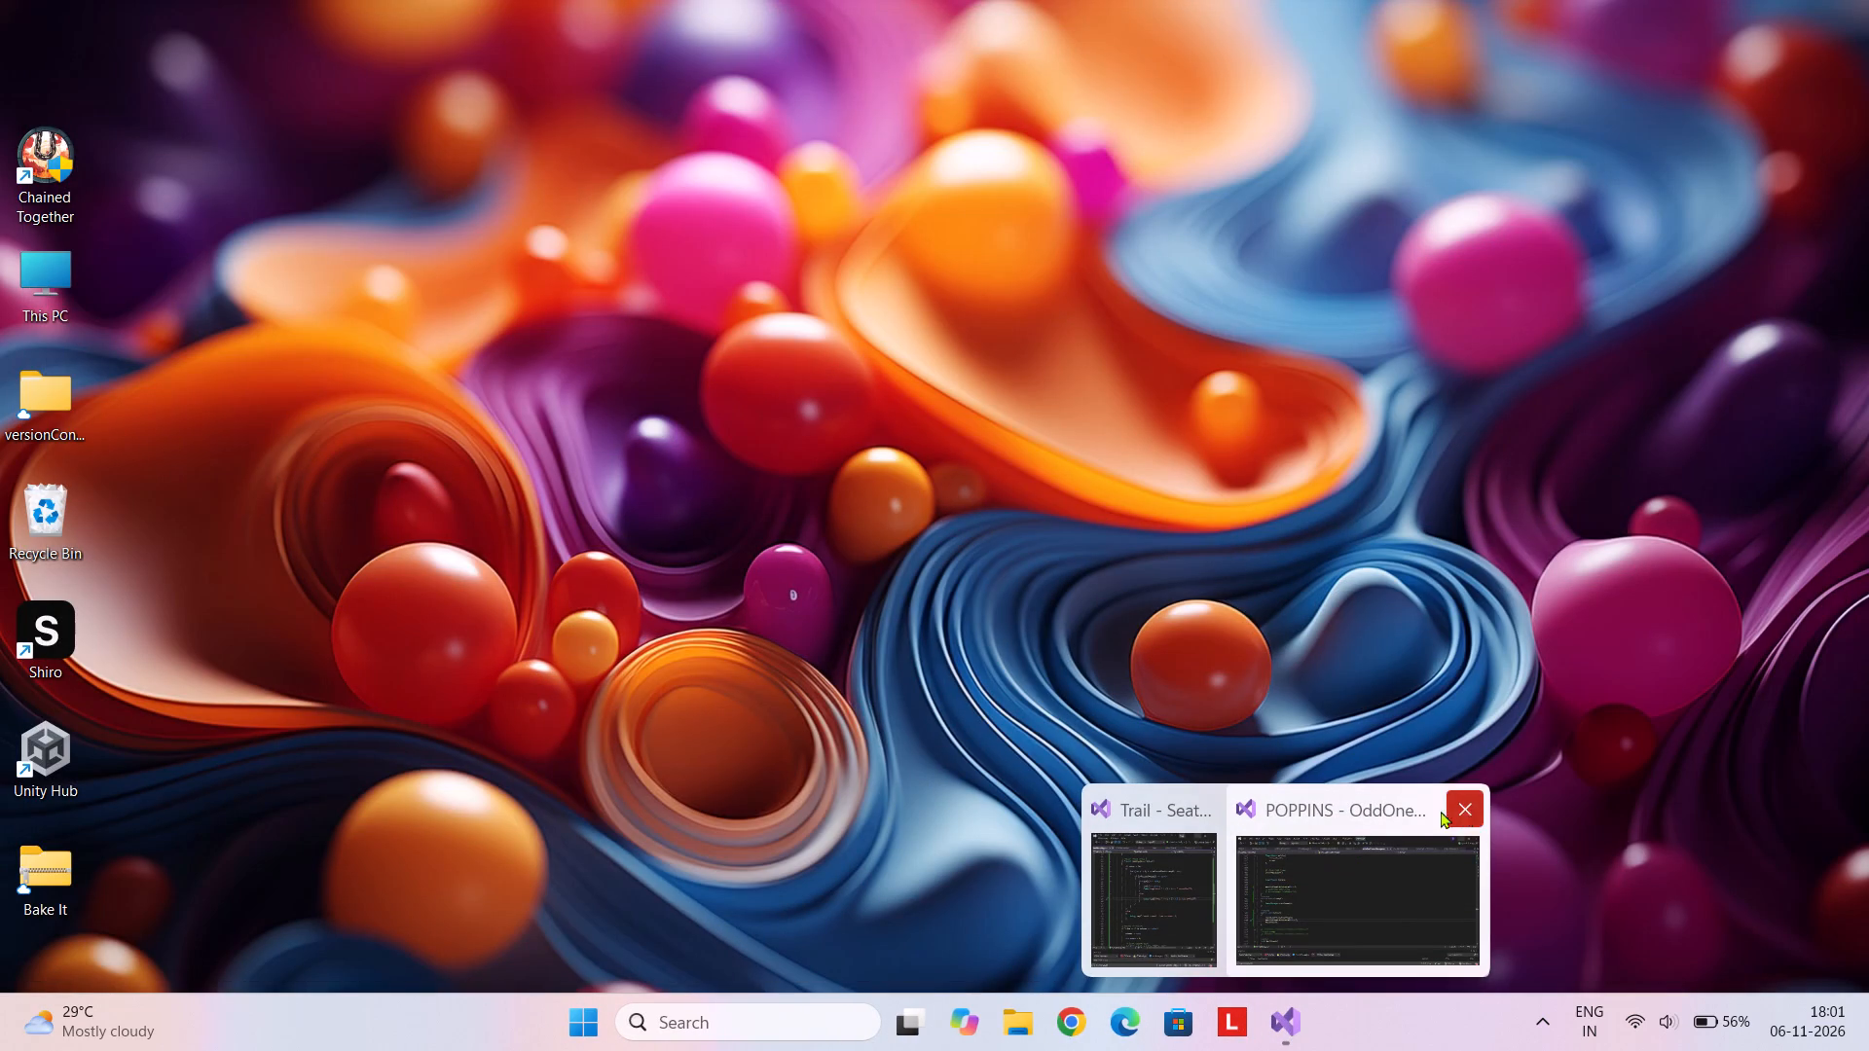
click(1330, 809)
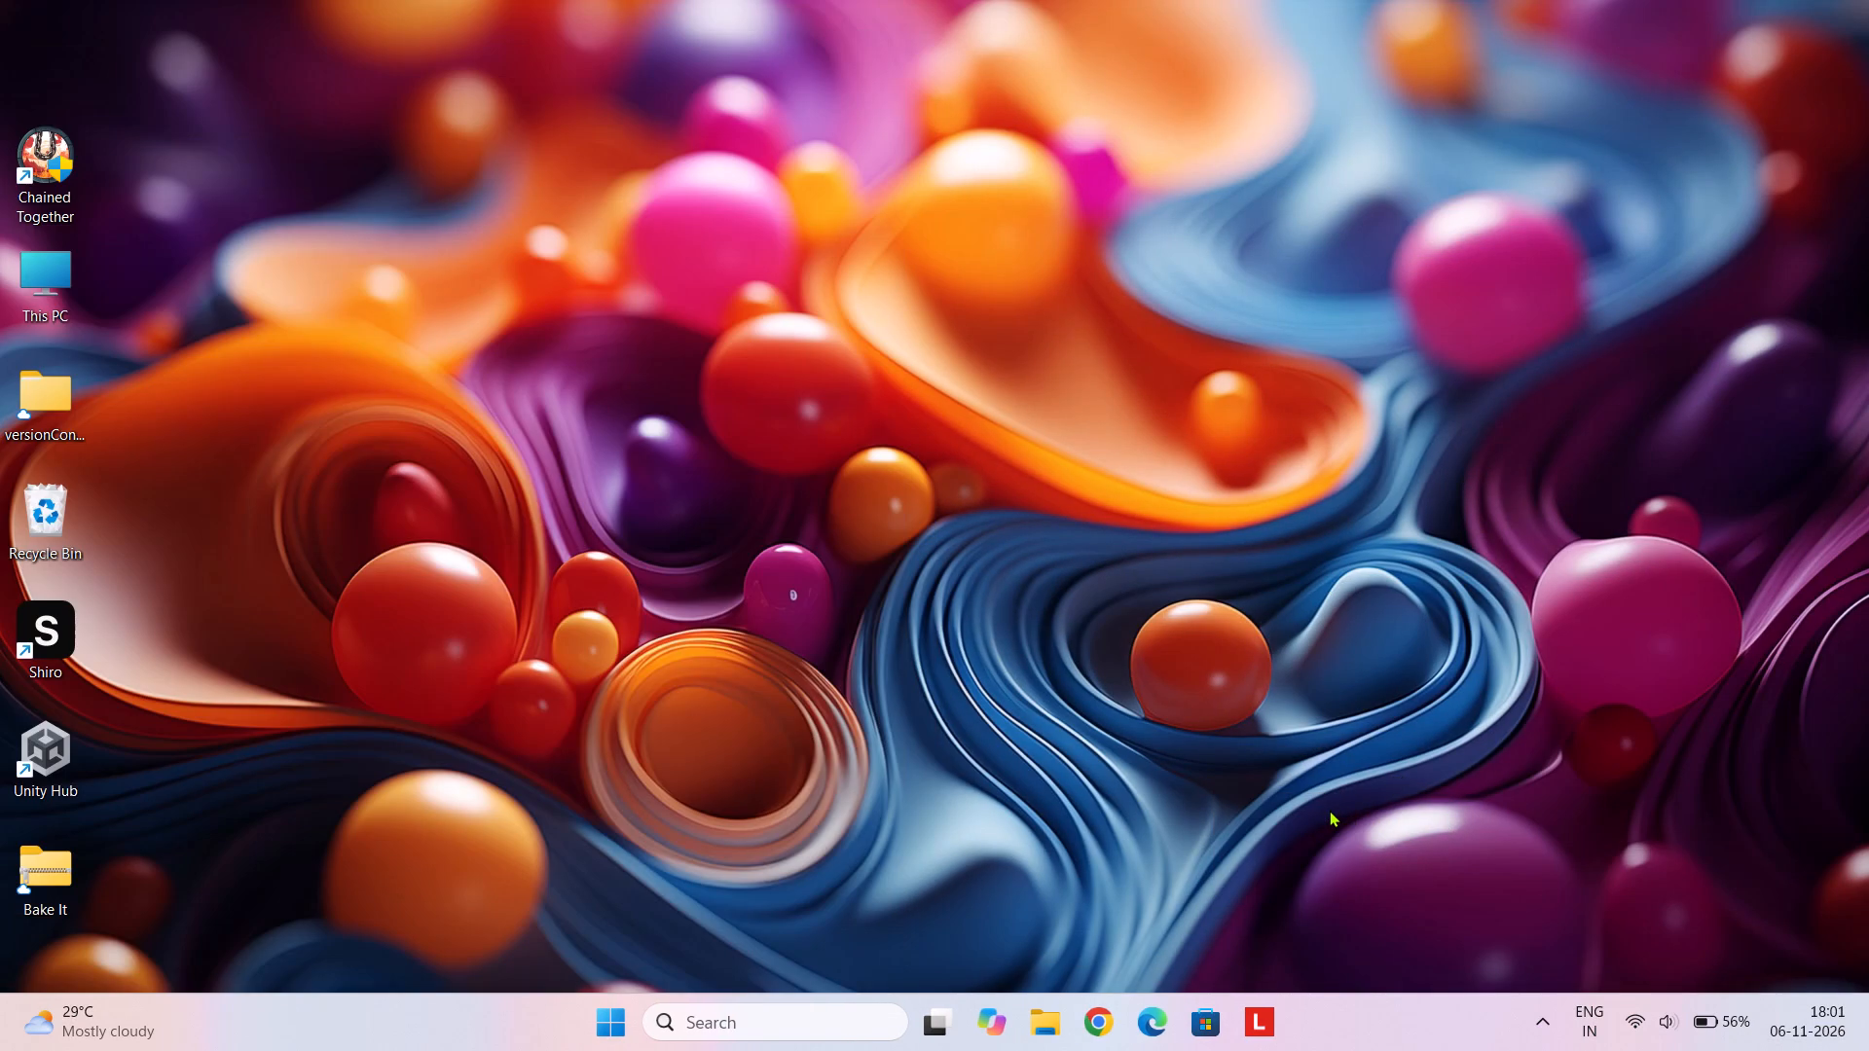
Shut down the computer.
click(606, 1025)
click(1095, 932)
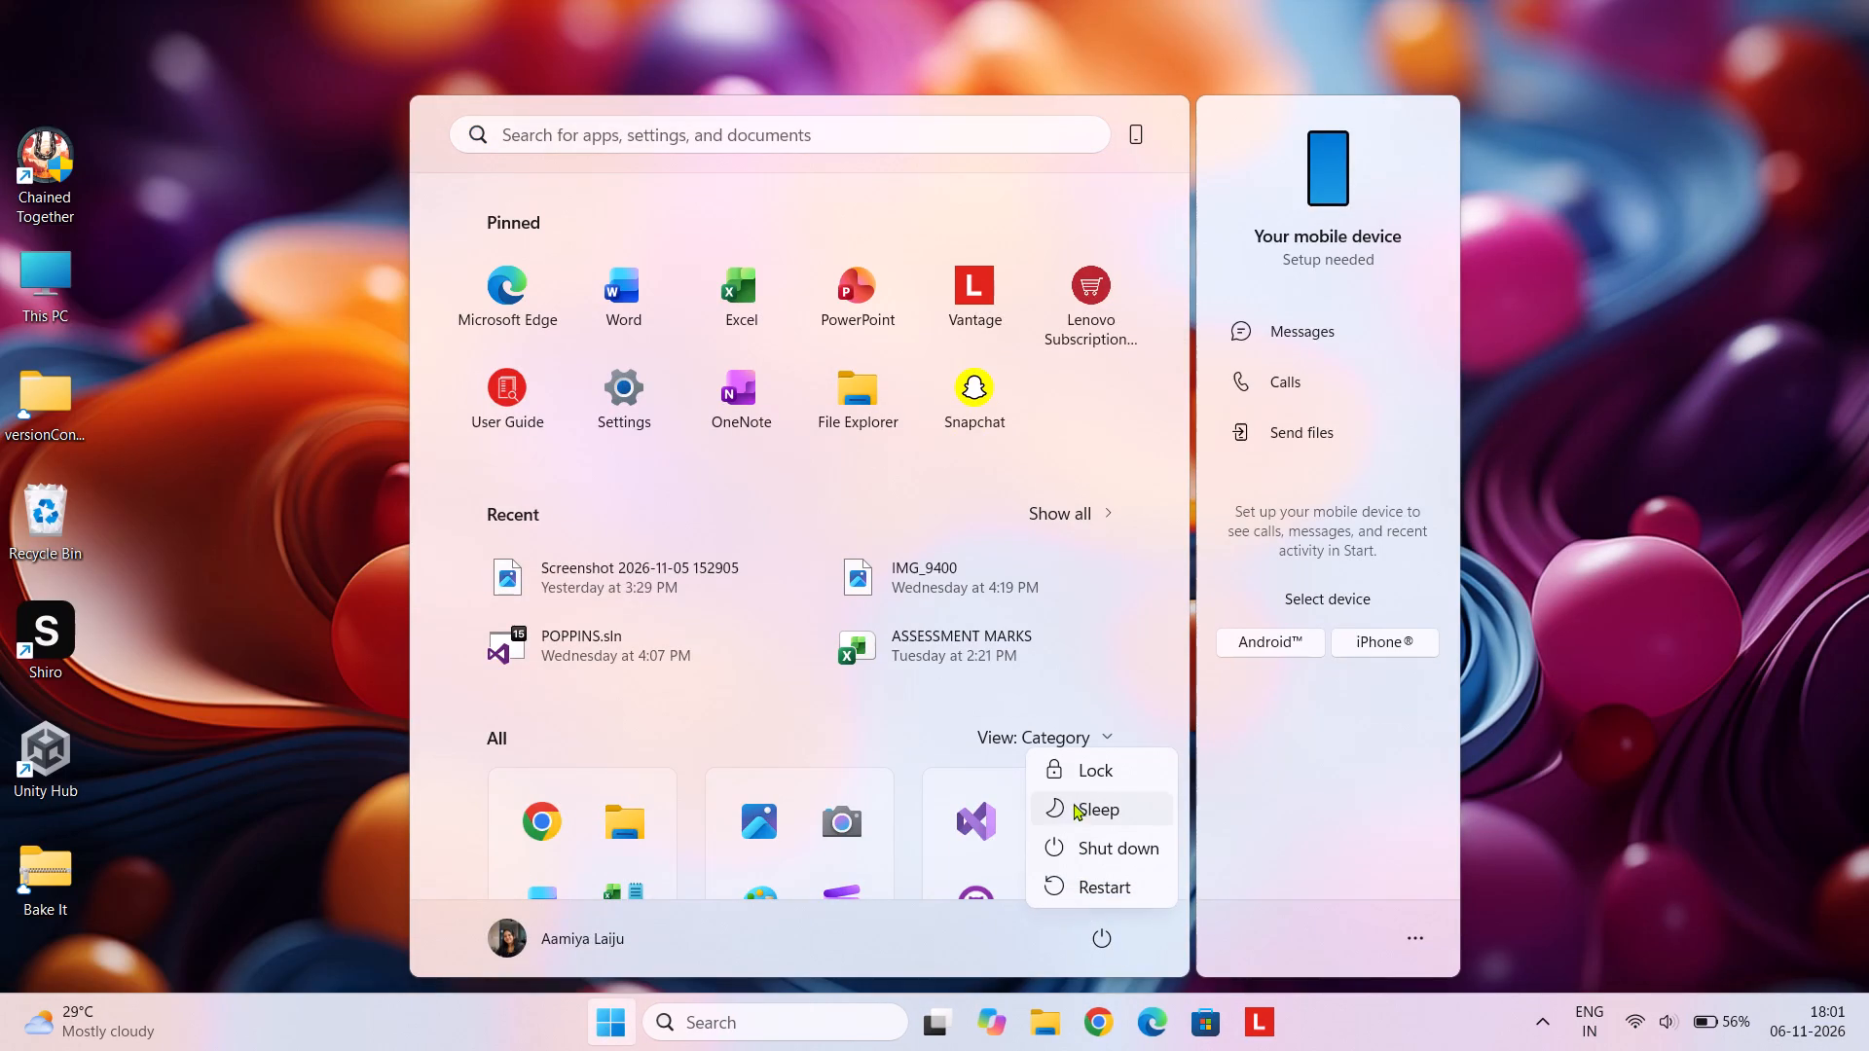
click(1091, 842)
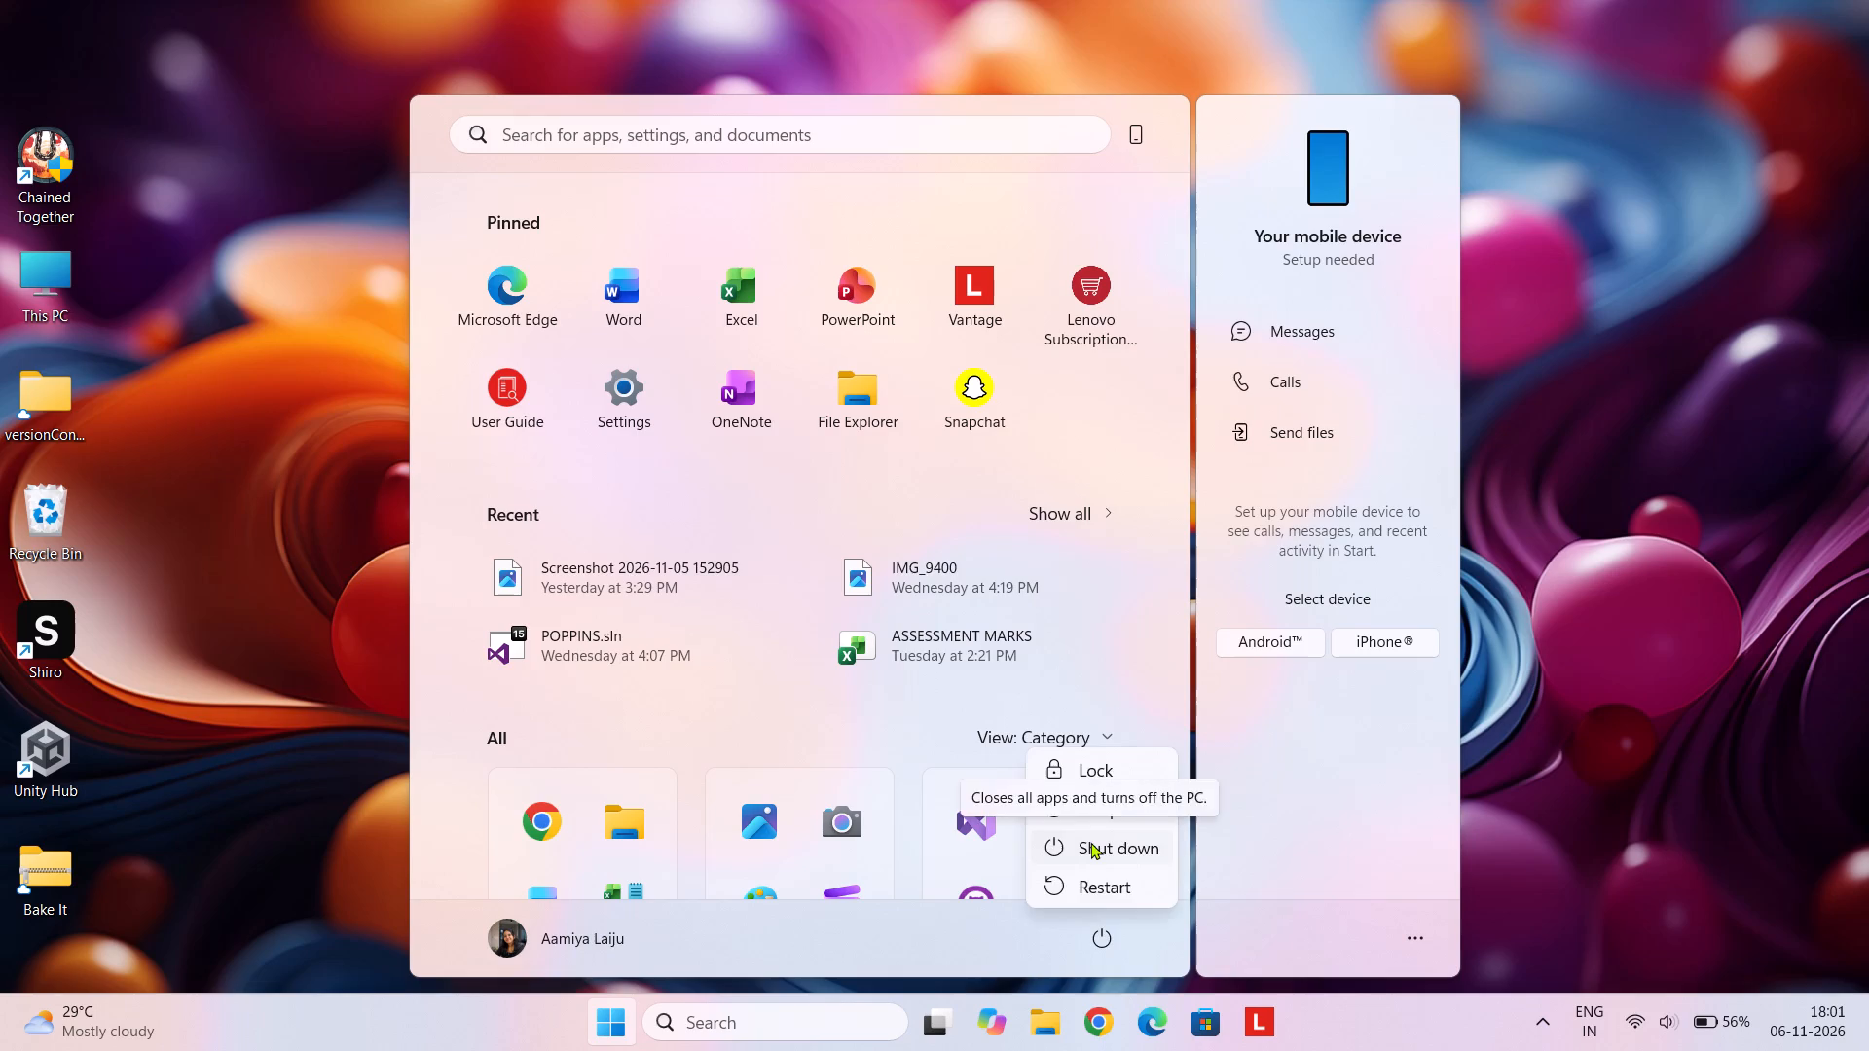